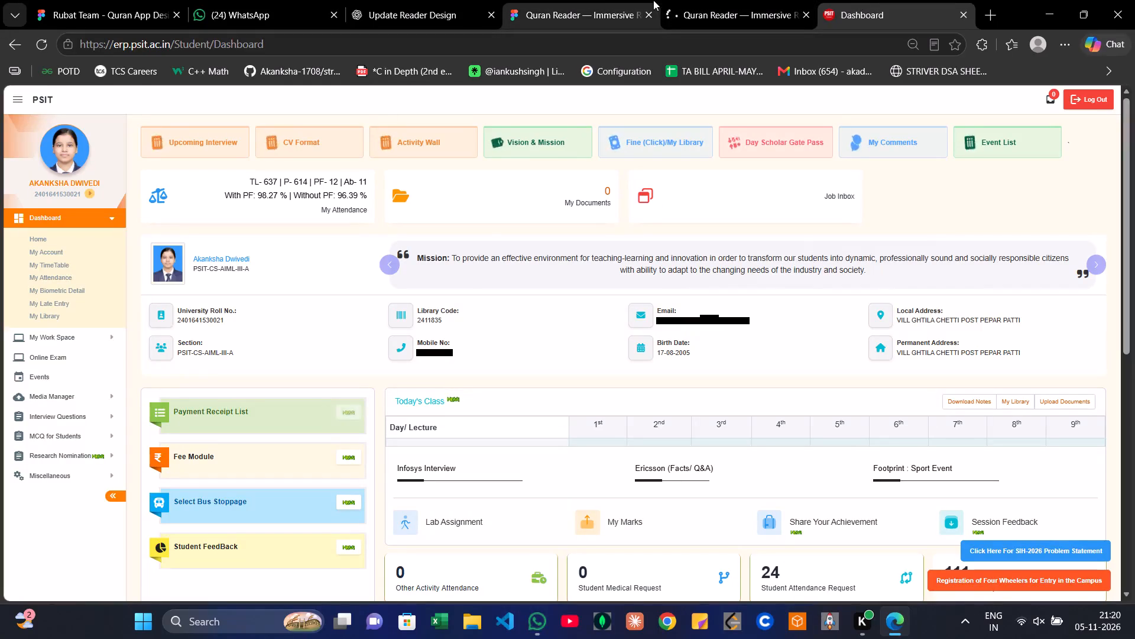
Switch to the first of the two opened Quran Reader — Immersive Reader Figma files to view the created design.
left_click(597, 0)
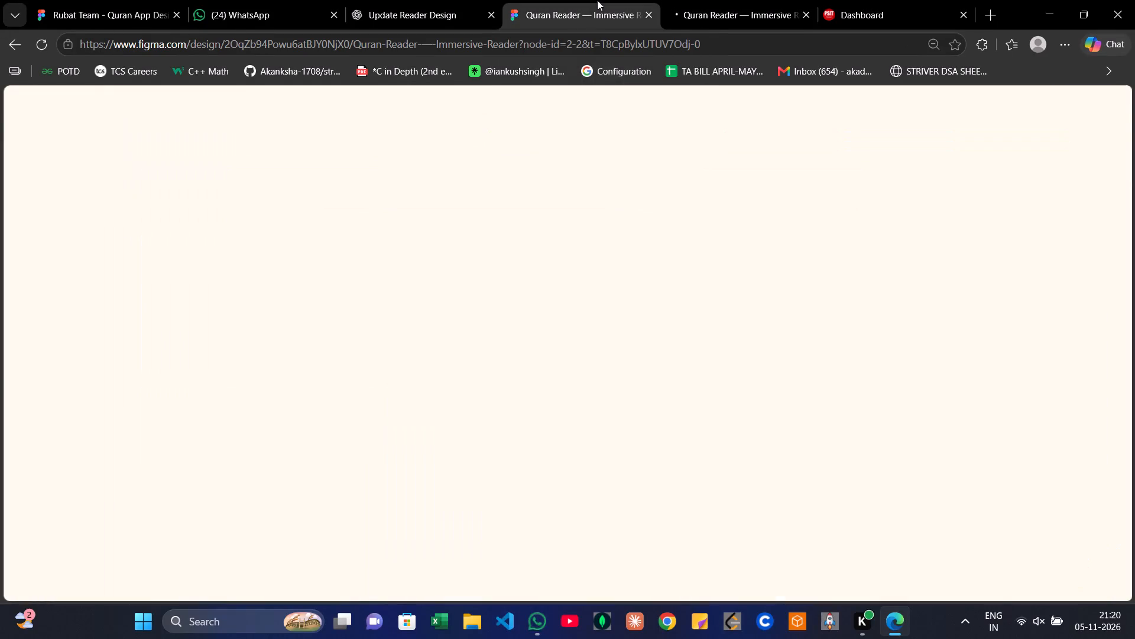
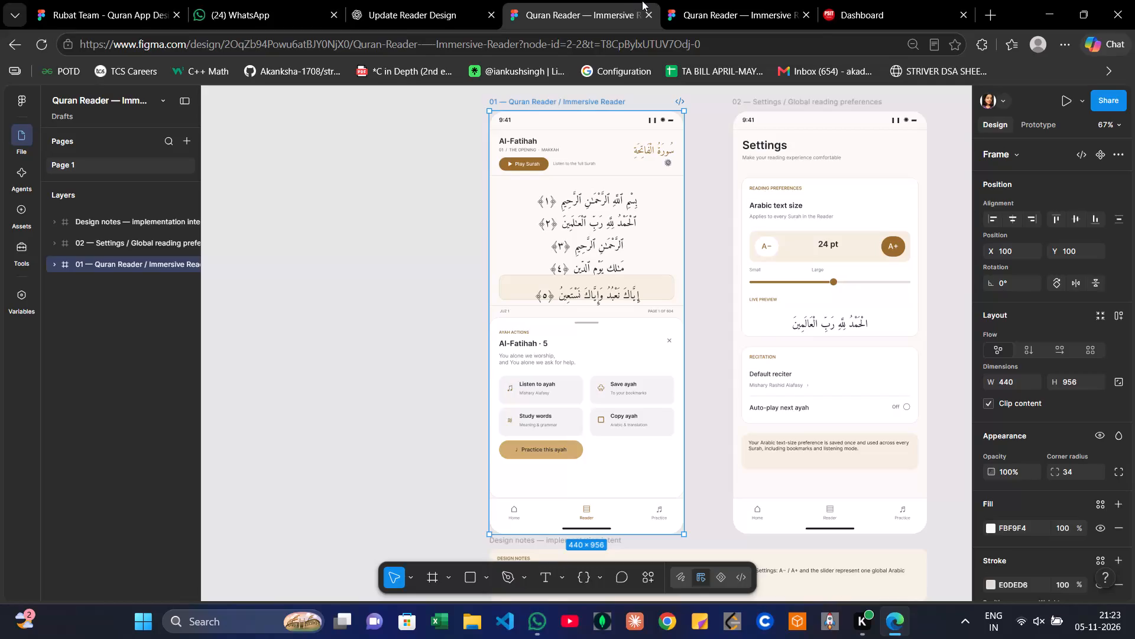
Switch to the second opened Quran Reader file and examine its Settings frame and that frame's layers.
left_click(714, 0)
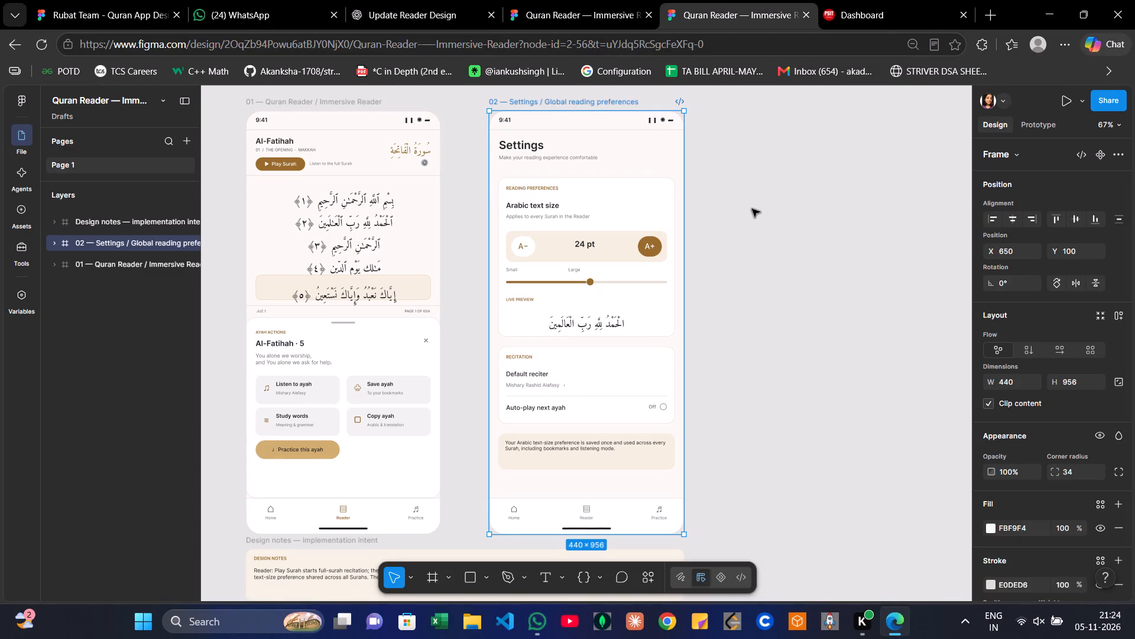
scroll(702, 227, "right", 1)
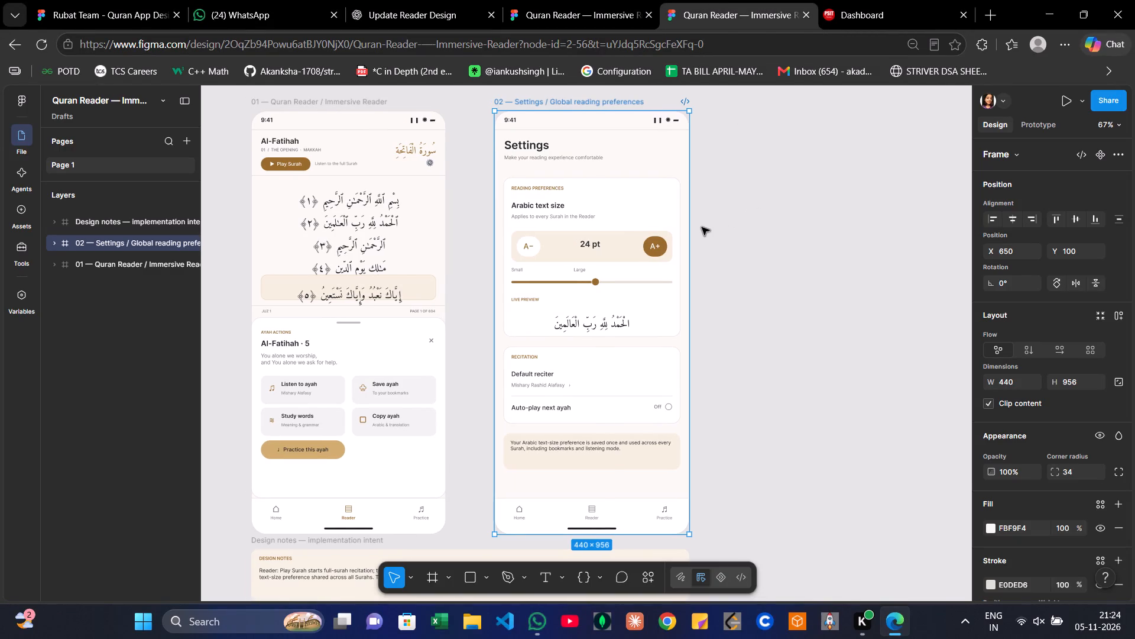
scroll(702, 227, "right", 1)
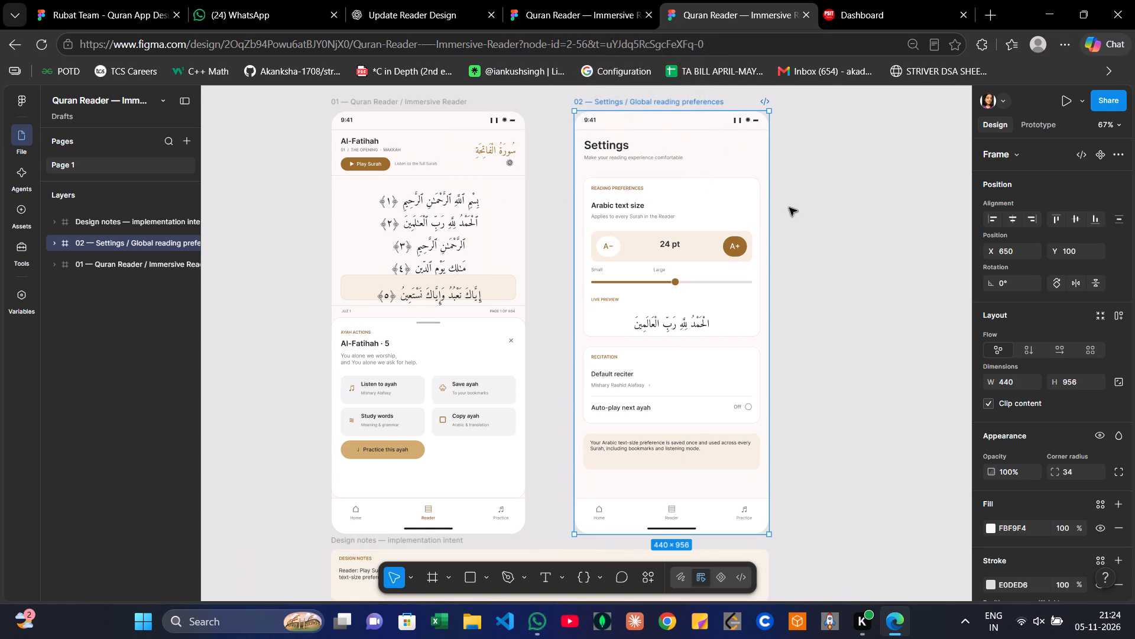
scroll(789, 208, "left", 1)
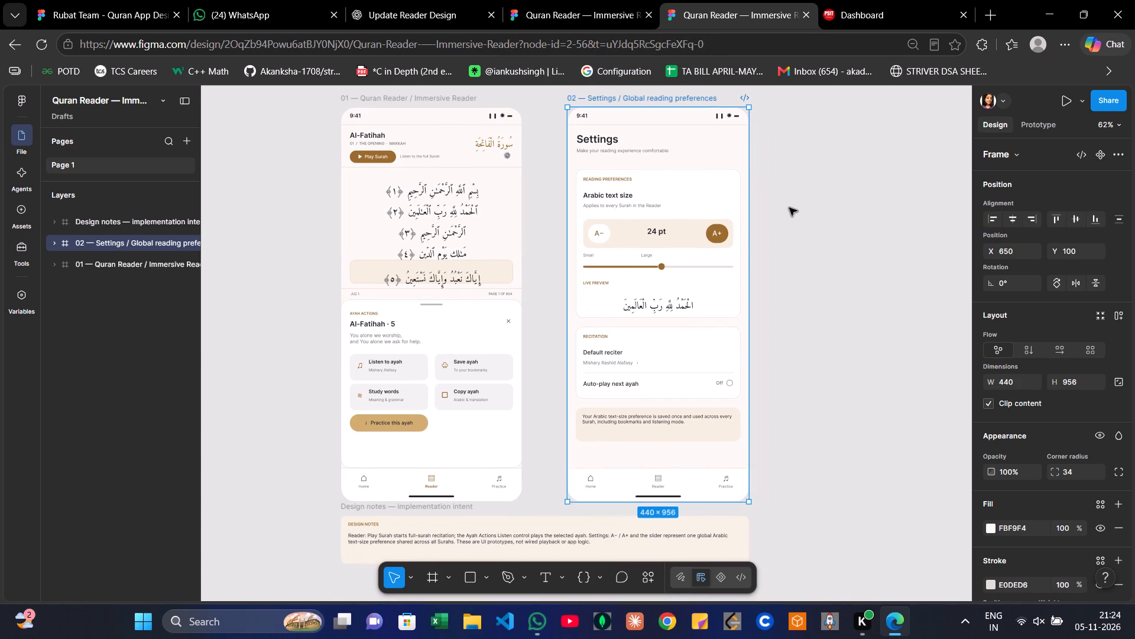
scroll(789, 208, "left", 1)
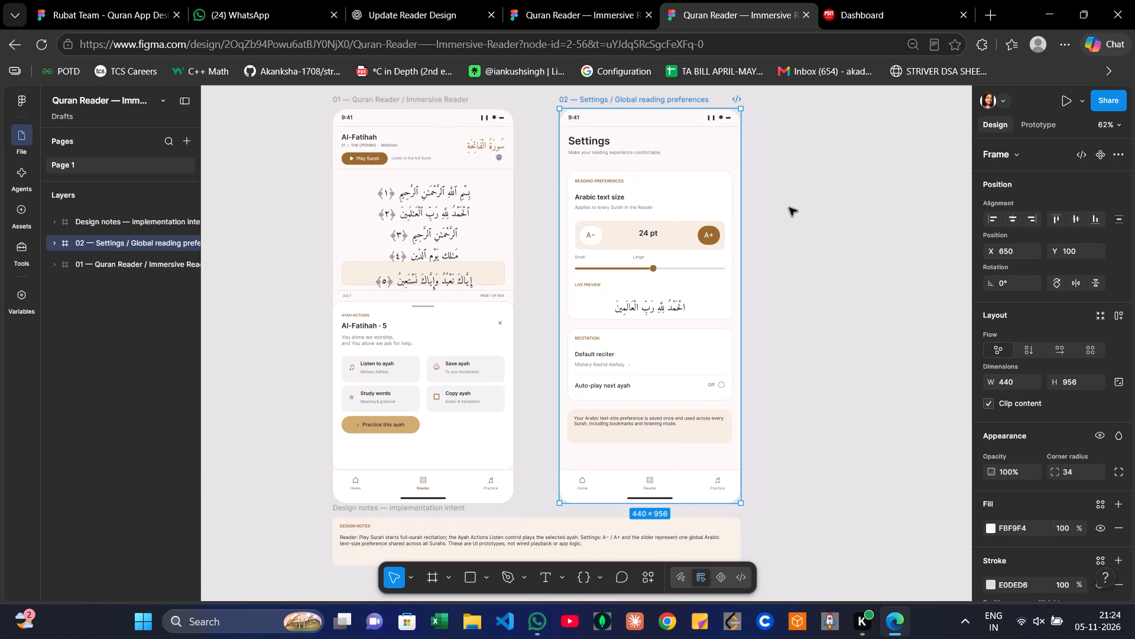
left_click(52, 244)
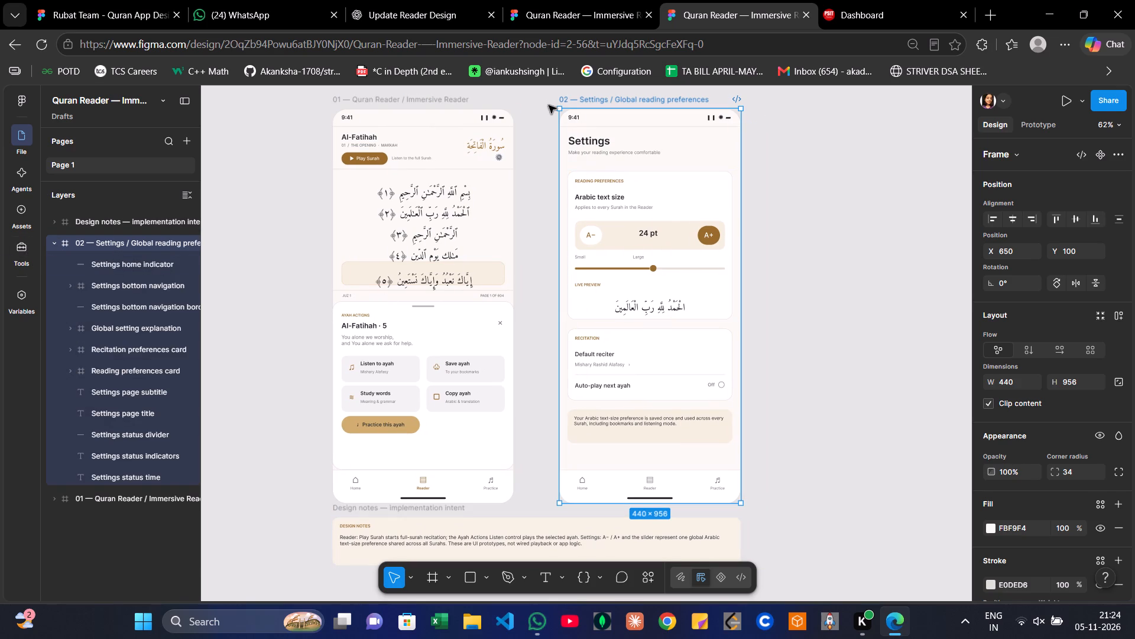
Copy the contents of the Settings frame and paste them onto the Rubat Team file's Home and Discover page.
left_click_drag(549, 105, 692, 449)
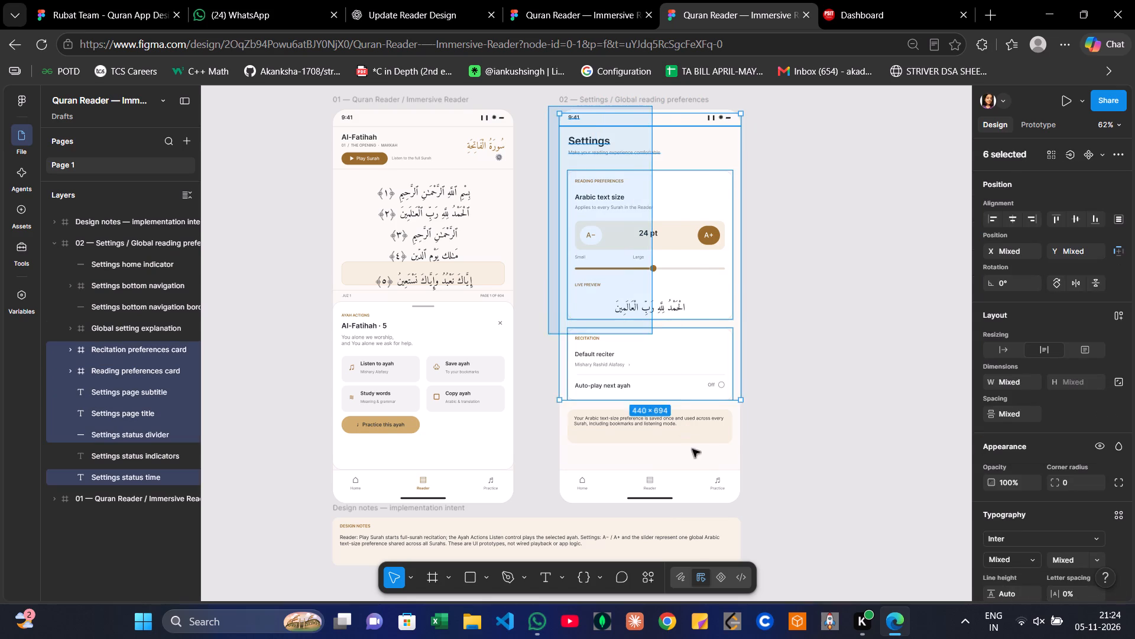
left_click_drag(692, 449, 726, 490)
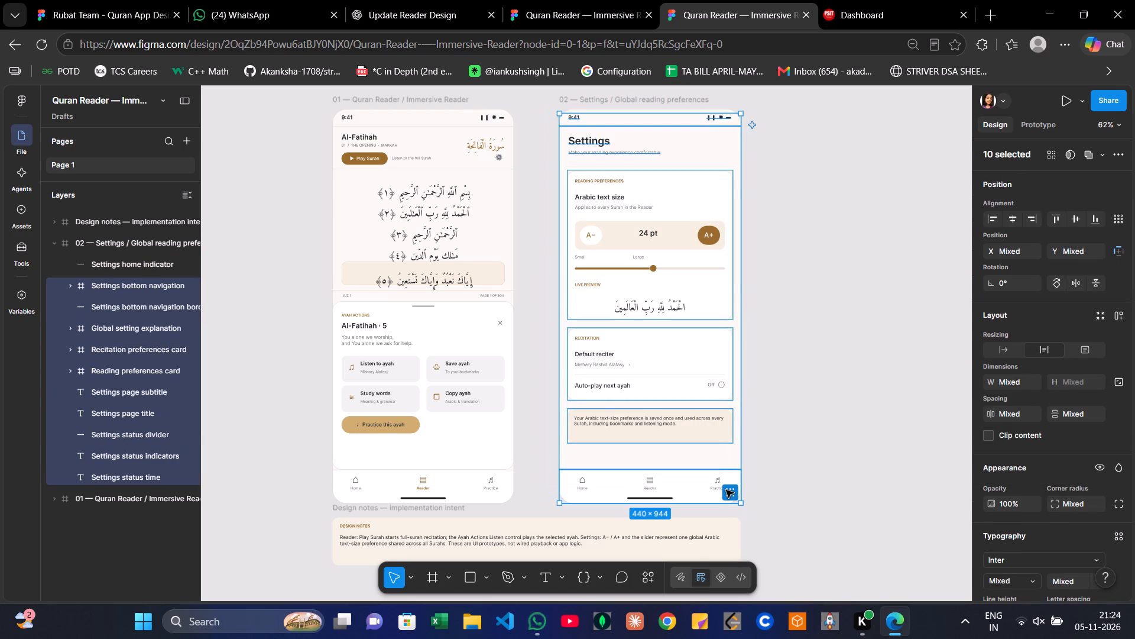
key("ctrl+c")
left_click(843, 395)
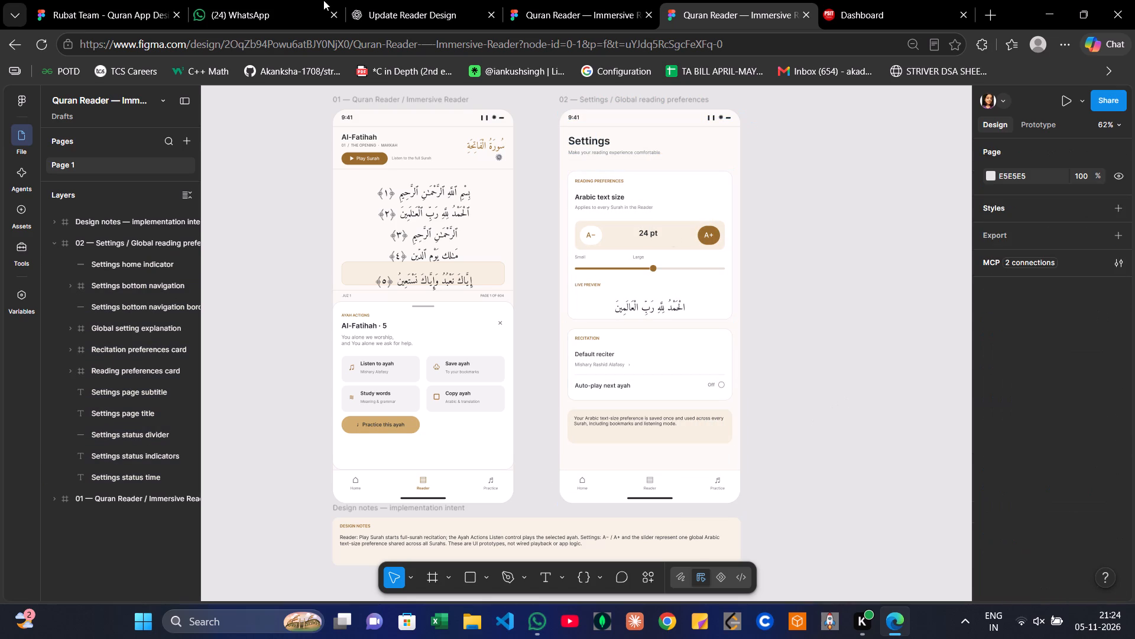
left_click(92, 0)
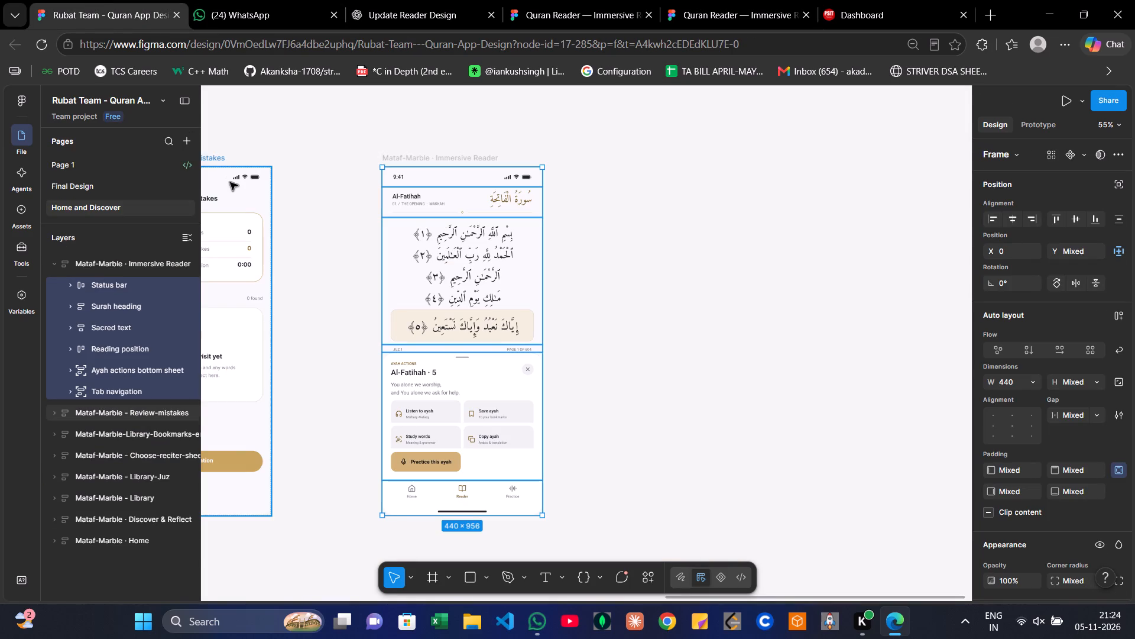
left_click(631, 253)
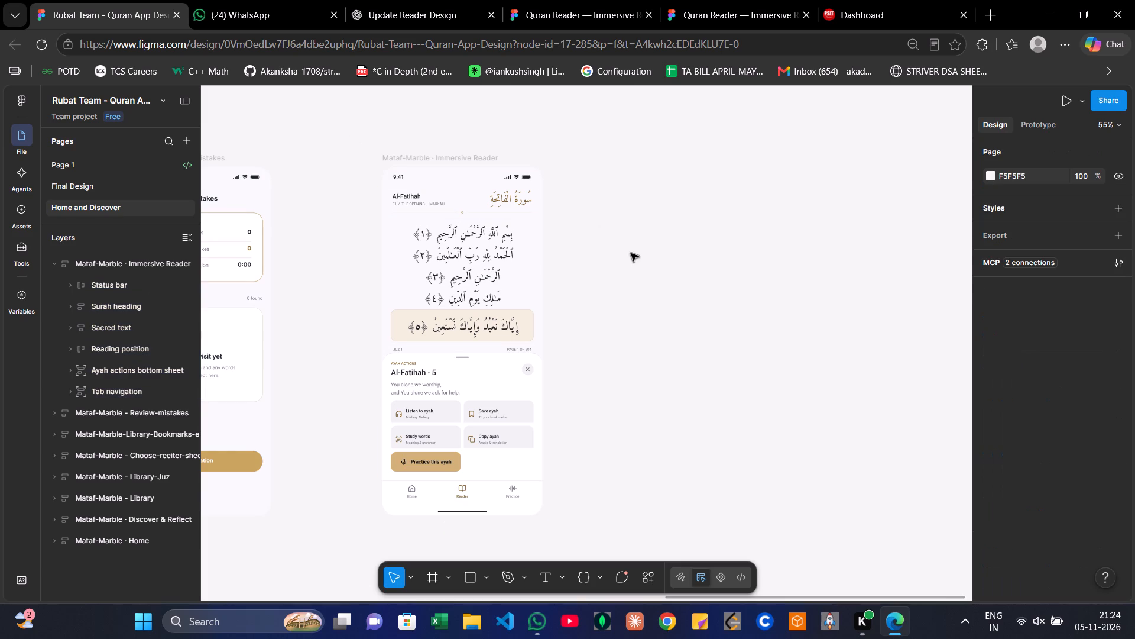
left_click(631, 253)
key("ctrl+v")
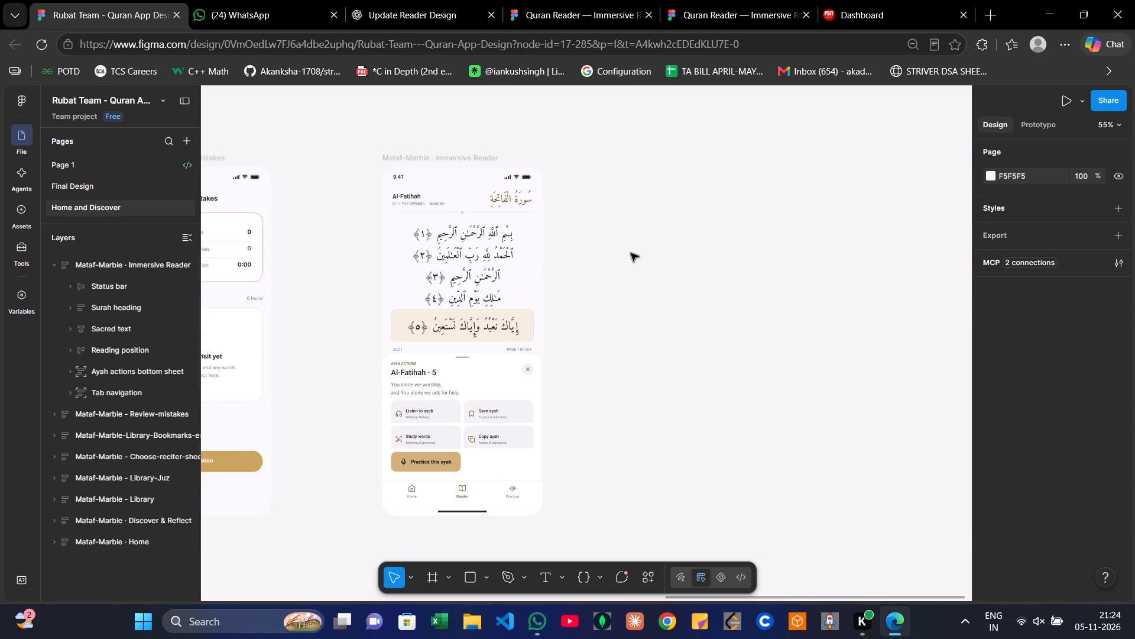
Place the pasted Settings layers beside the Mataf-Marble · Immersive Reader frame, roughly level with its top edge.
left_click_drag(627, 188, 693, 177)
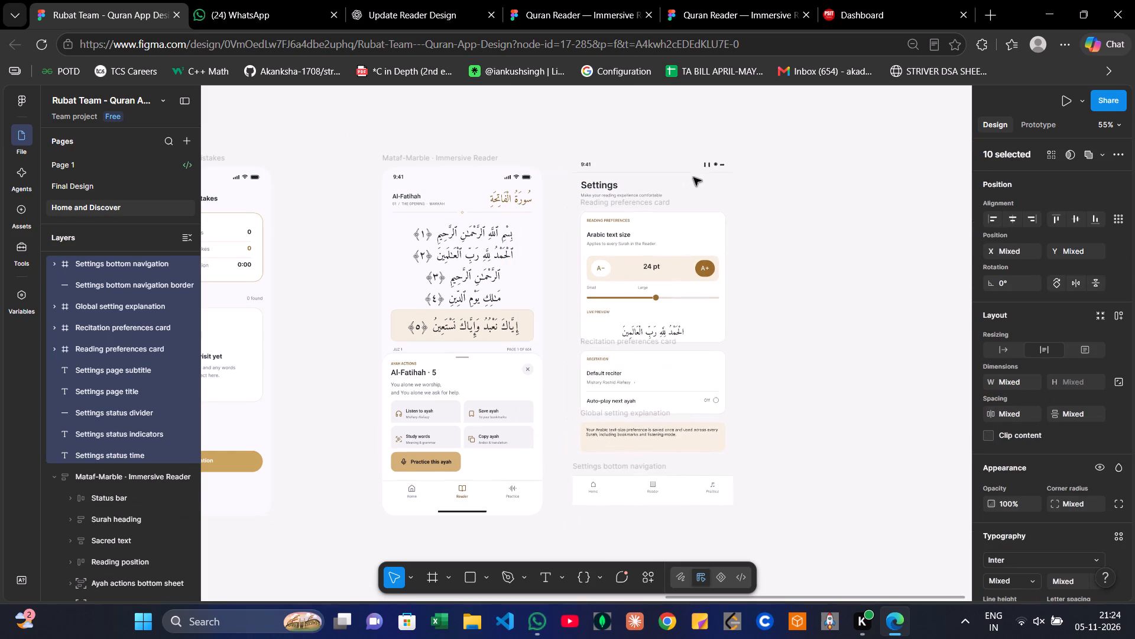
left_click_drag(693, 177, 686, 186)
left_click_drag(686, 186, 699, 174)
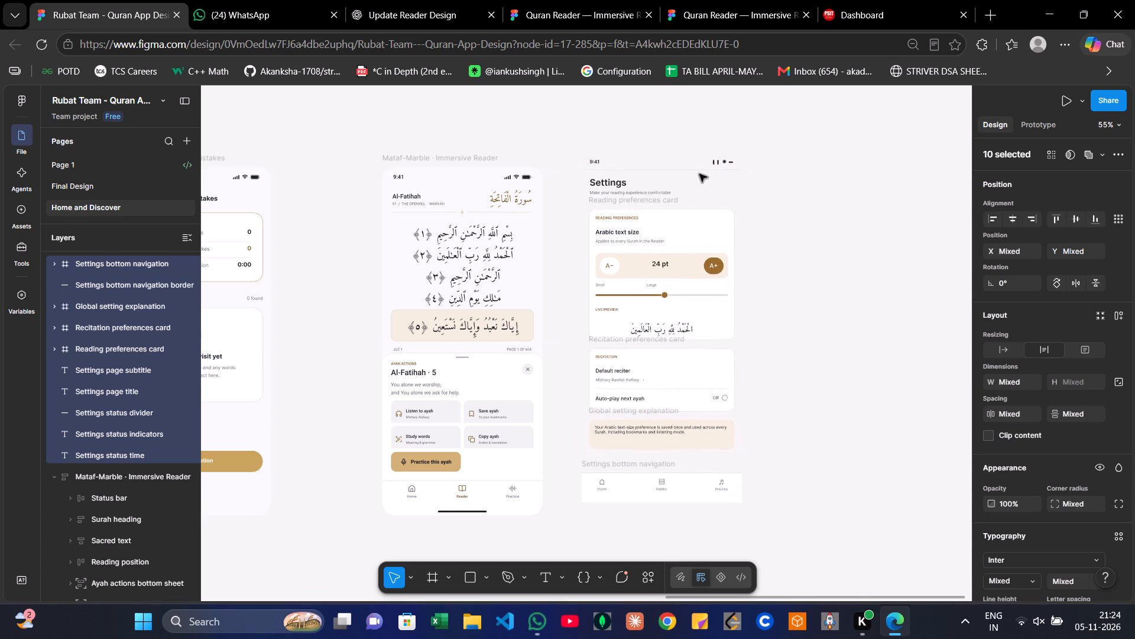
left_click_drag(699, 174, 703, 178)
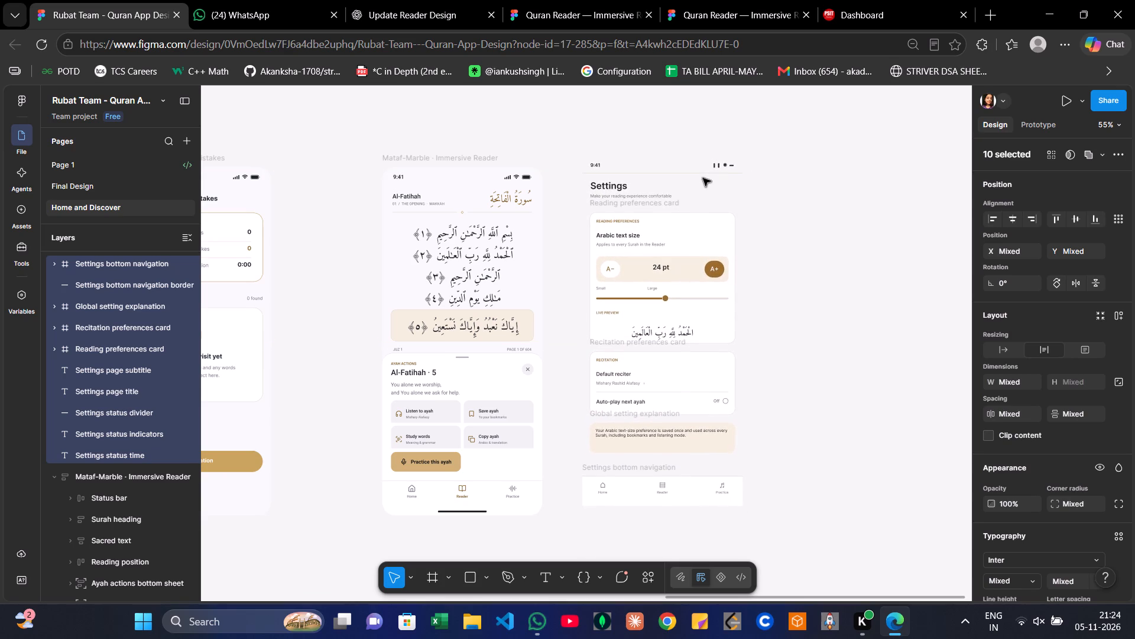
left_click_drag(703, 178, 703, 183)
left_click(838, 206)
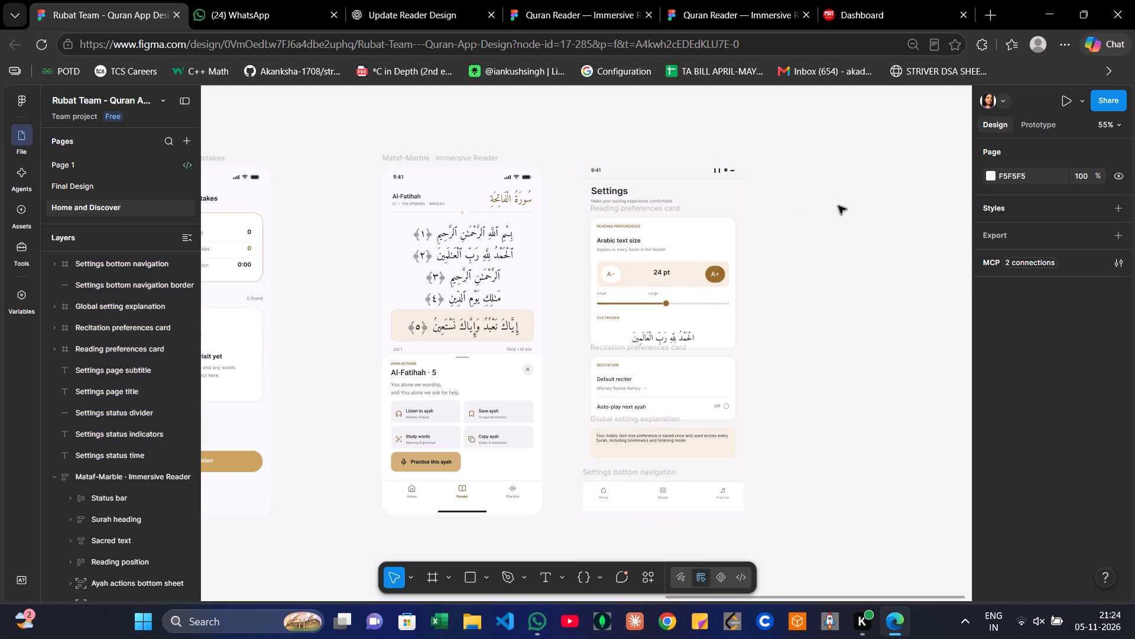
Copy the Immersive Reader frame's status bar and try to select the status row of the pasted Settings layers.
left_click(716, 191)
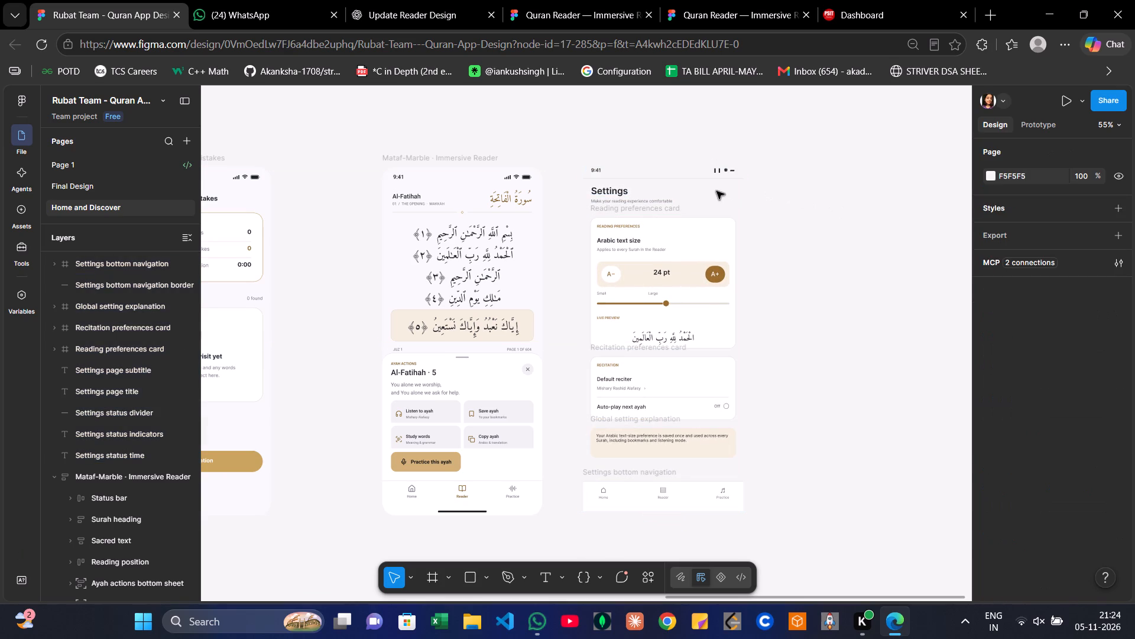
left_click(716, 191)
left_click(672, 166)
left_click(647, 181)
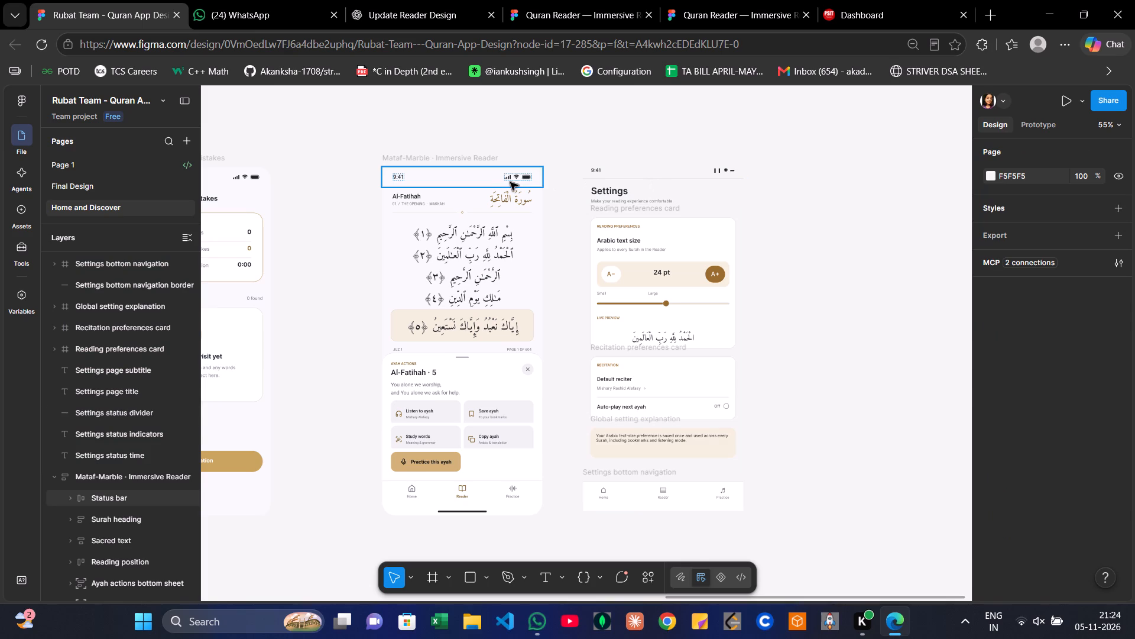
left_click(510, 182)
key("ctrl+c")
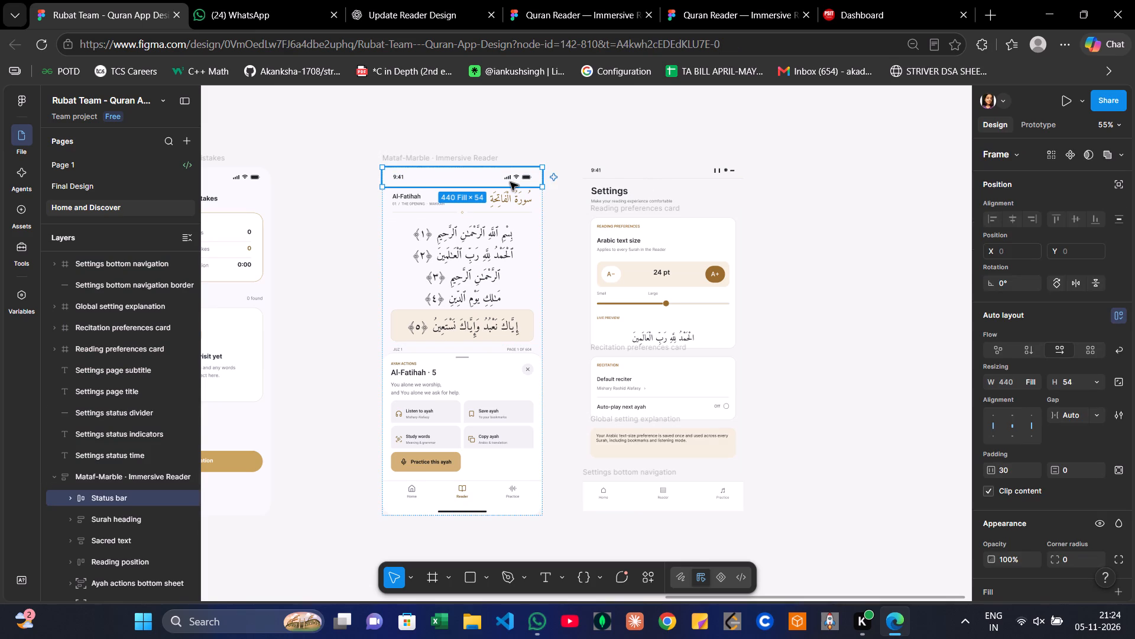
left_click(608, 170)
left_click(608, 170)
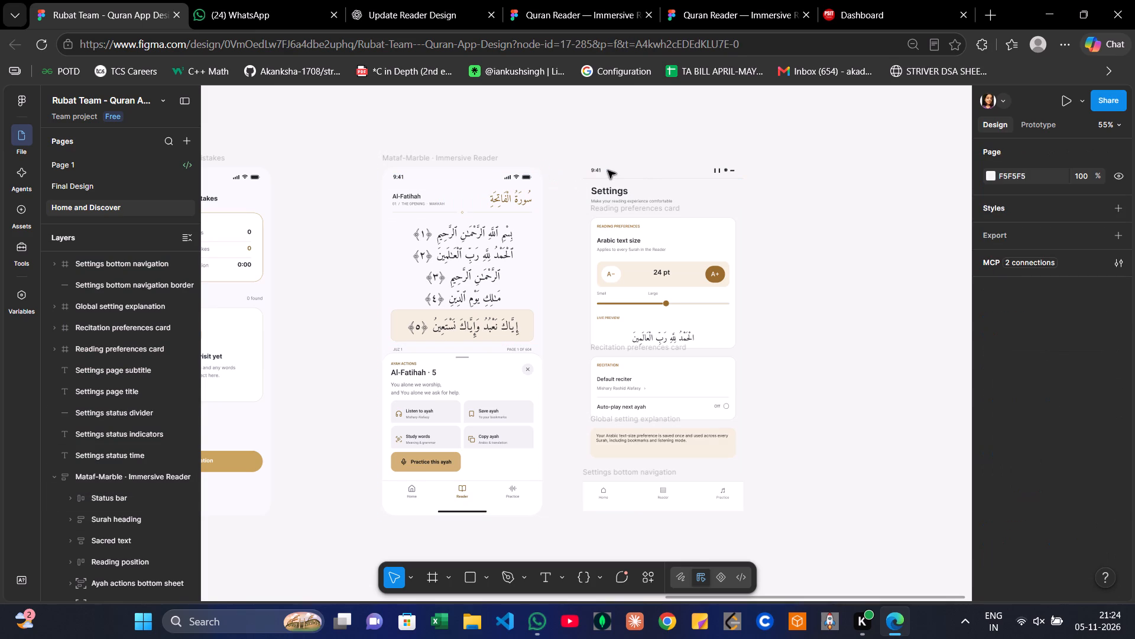
Inspect the pasted Settings layers, including the bottom navigation border and the Reading preferences card.
left_click(54, 262)
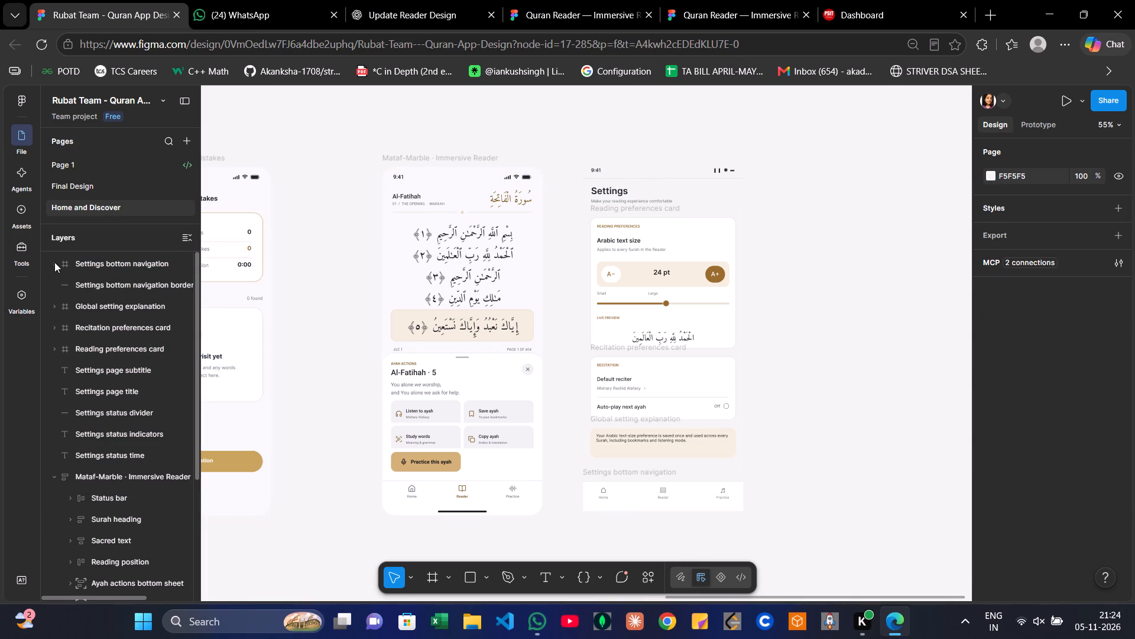
left_click(54, 262)
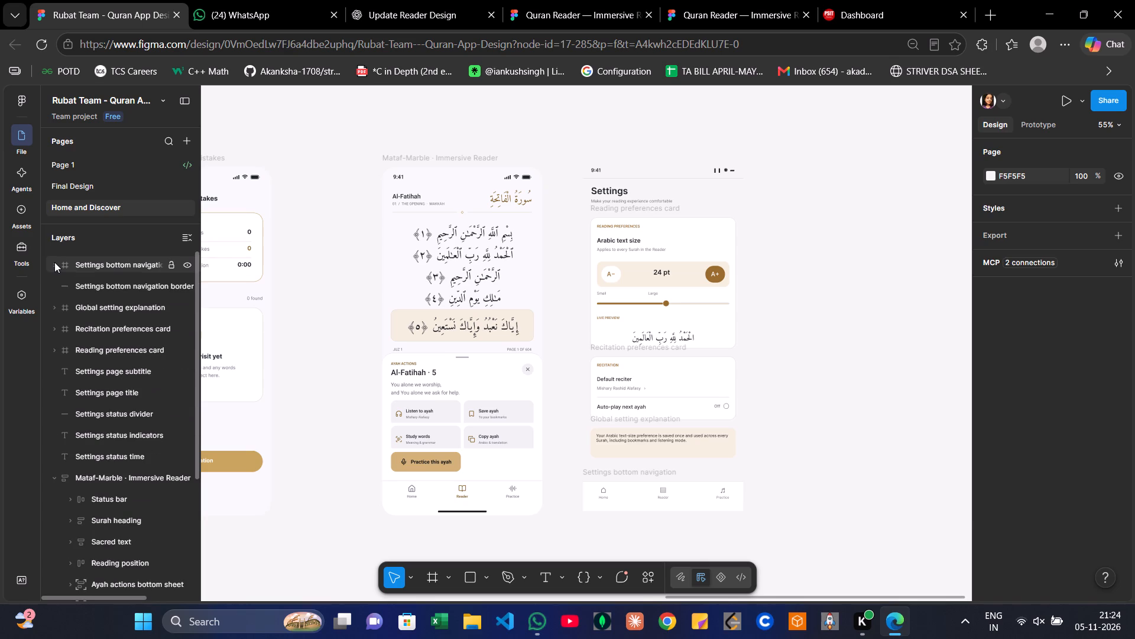
left_click(54, 262)
left_click(54, 262)
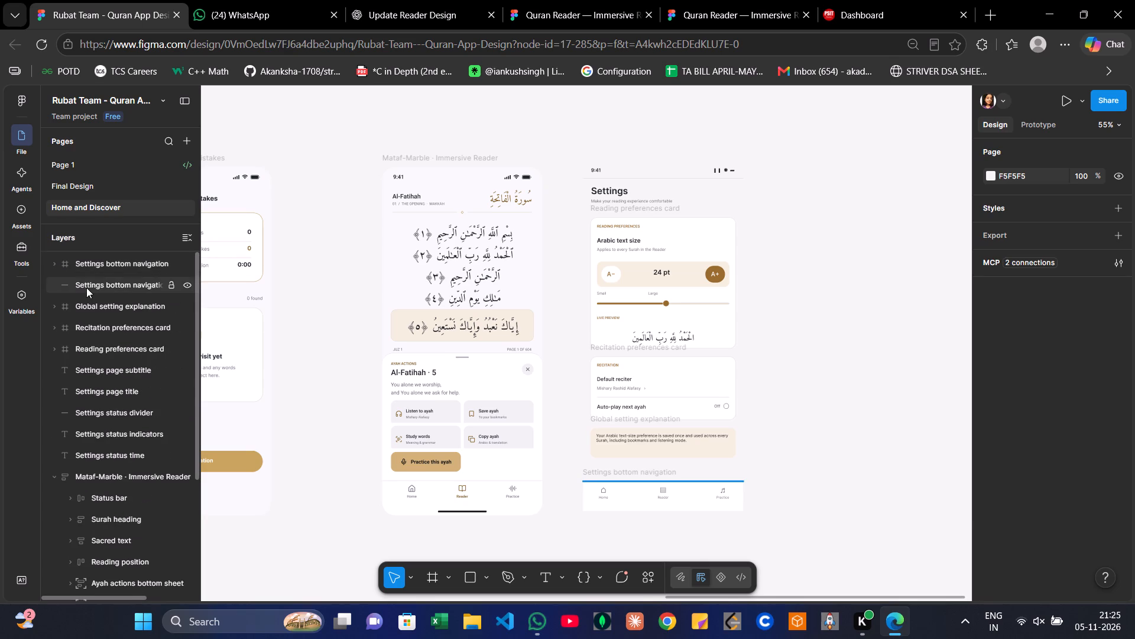
left_click(86, 288)
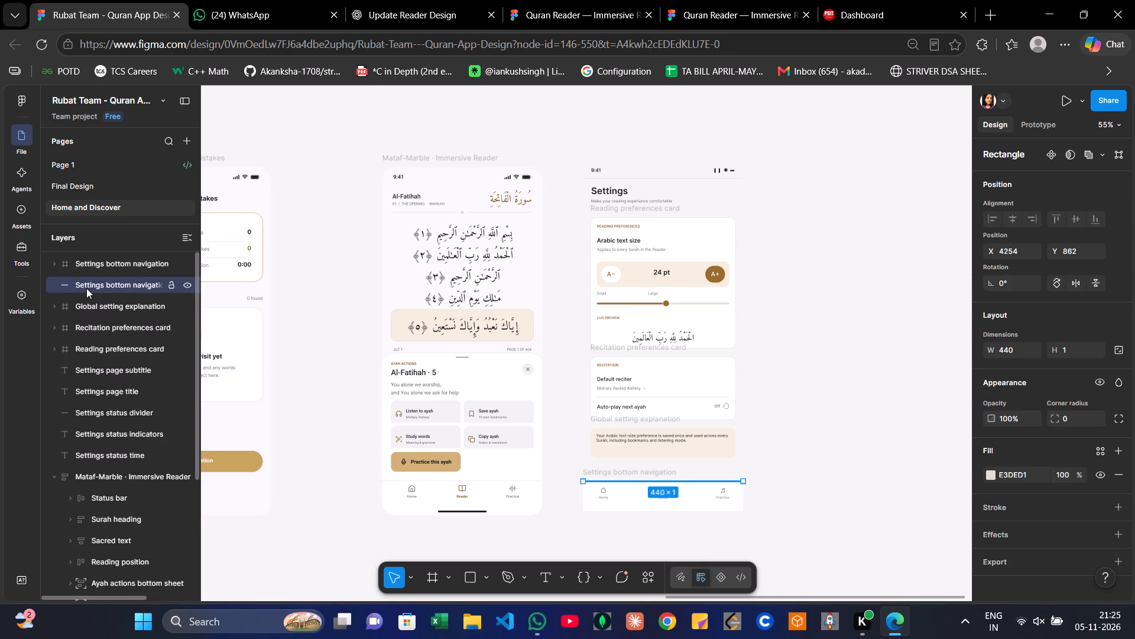
left_click(669, 208)
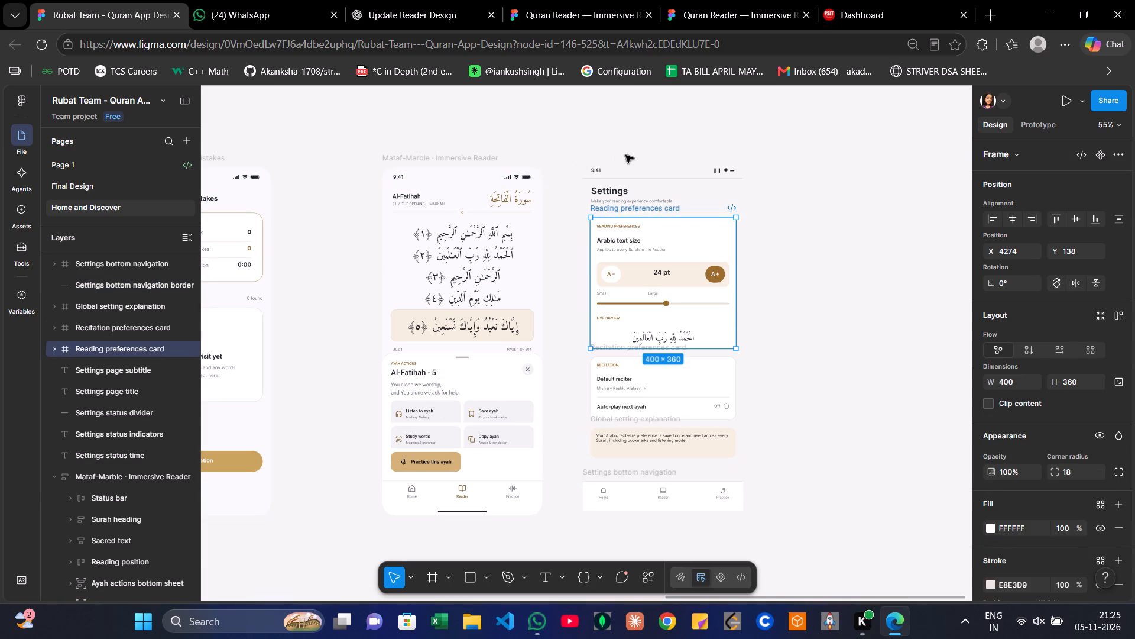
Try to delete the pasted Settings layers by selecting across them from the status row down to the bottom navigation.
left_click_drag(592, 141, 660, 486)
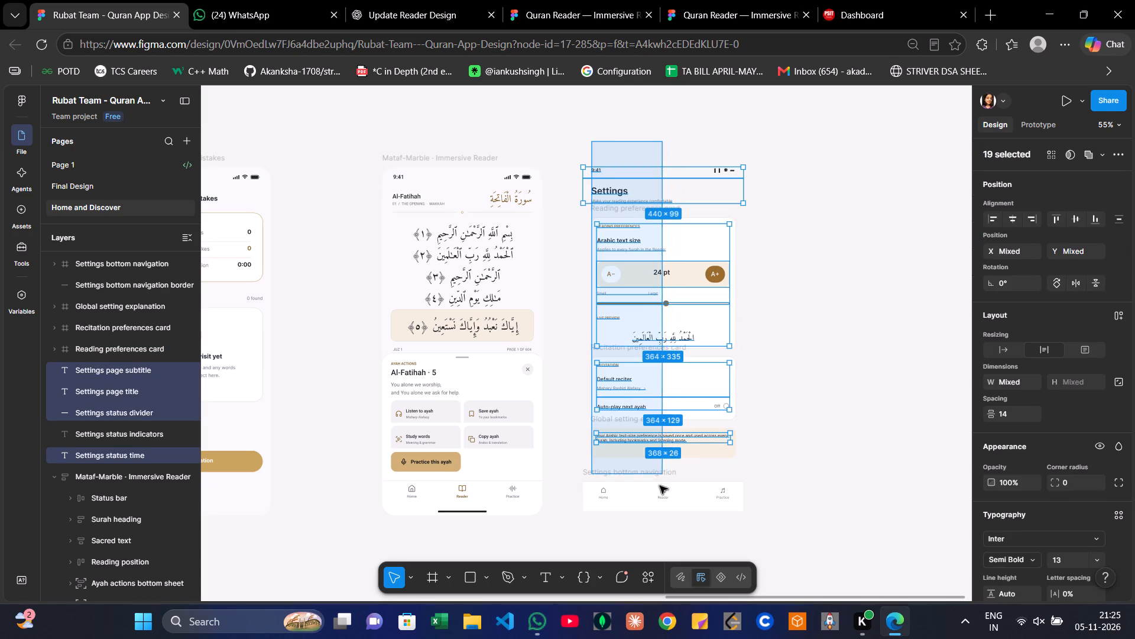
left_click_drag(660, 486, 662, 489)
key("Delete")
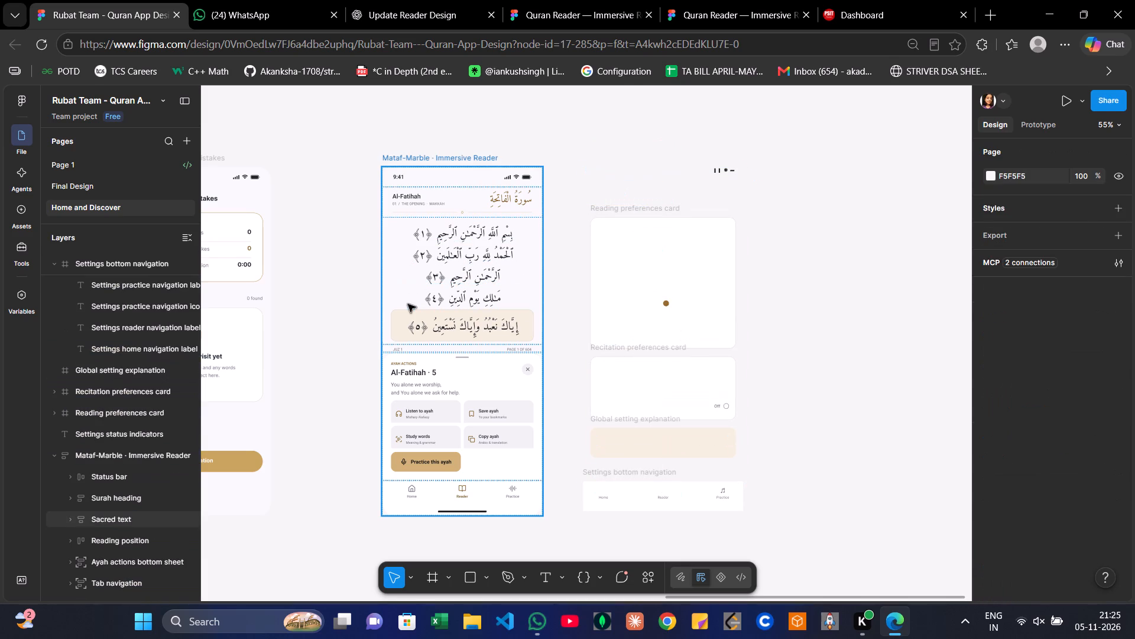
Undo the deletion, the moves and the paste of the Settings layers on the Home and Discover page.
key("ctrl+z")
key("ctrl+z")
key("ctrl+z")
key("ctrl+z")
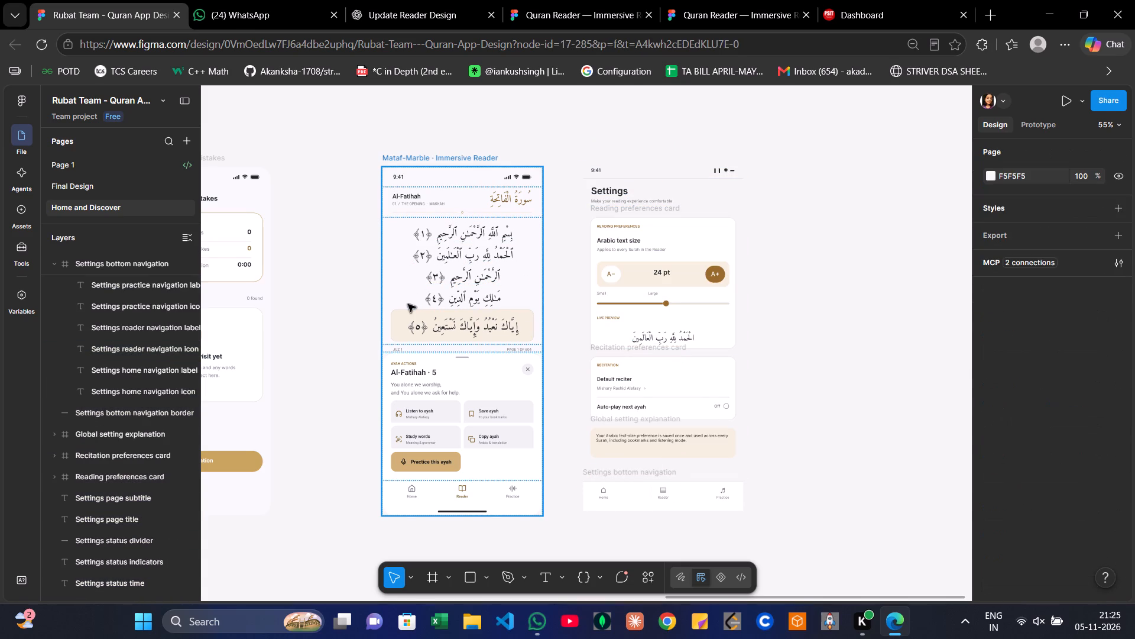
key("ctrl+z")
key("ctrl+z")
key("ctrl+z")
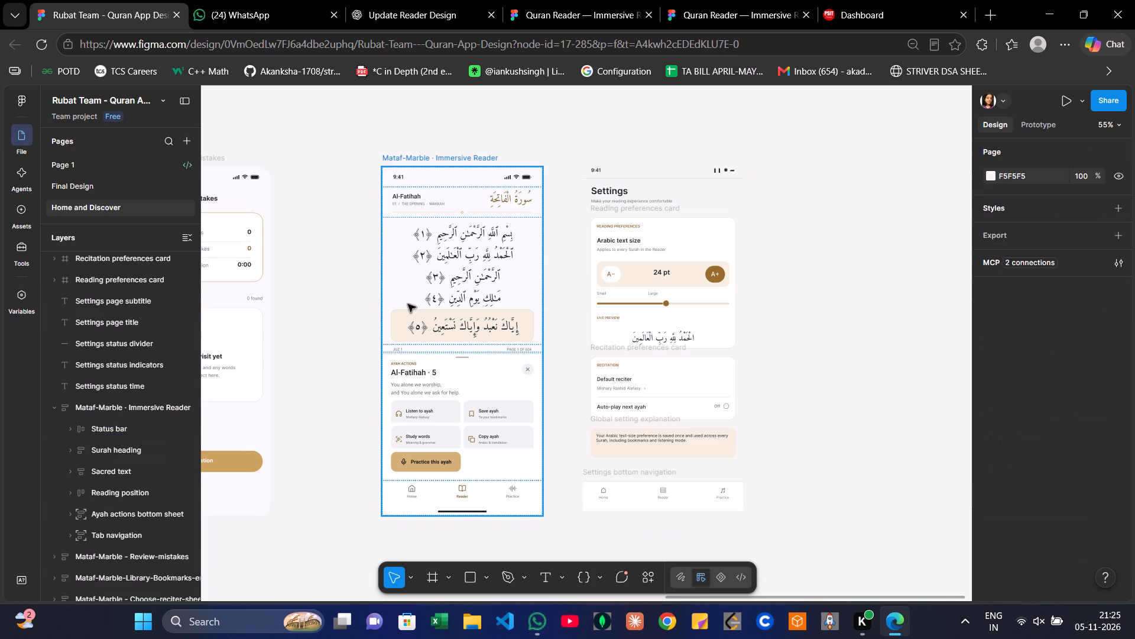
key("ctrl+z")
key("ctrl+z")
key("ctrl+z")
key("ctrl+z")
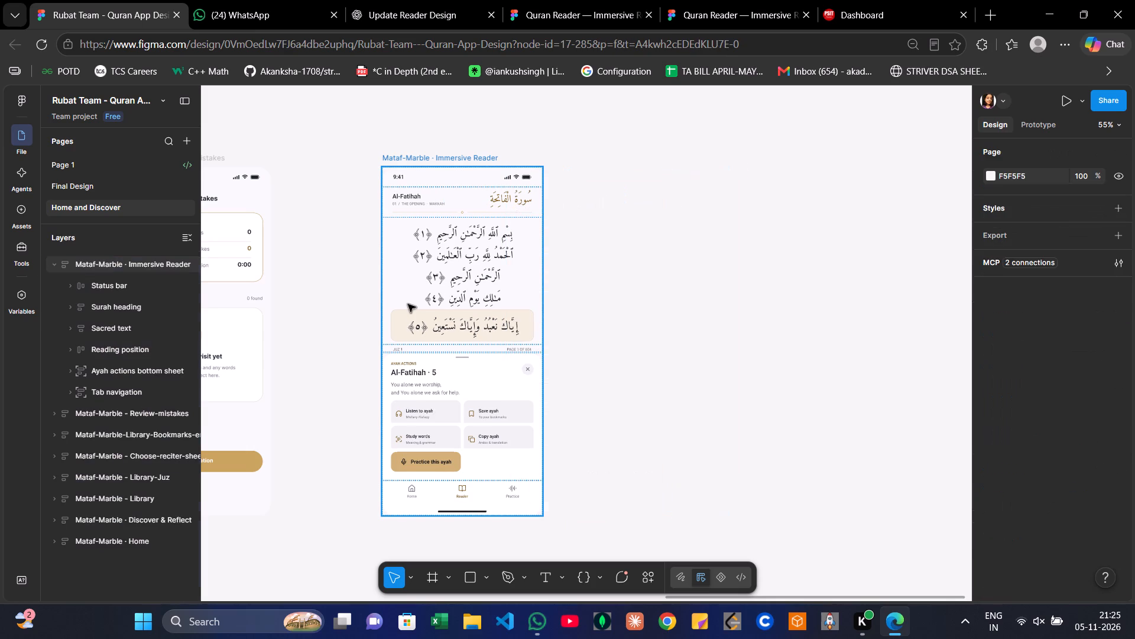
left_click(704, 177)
Return to the first Quran Reader file and close the duplicate one.
left_click(605, 0)
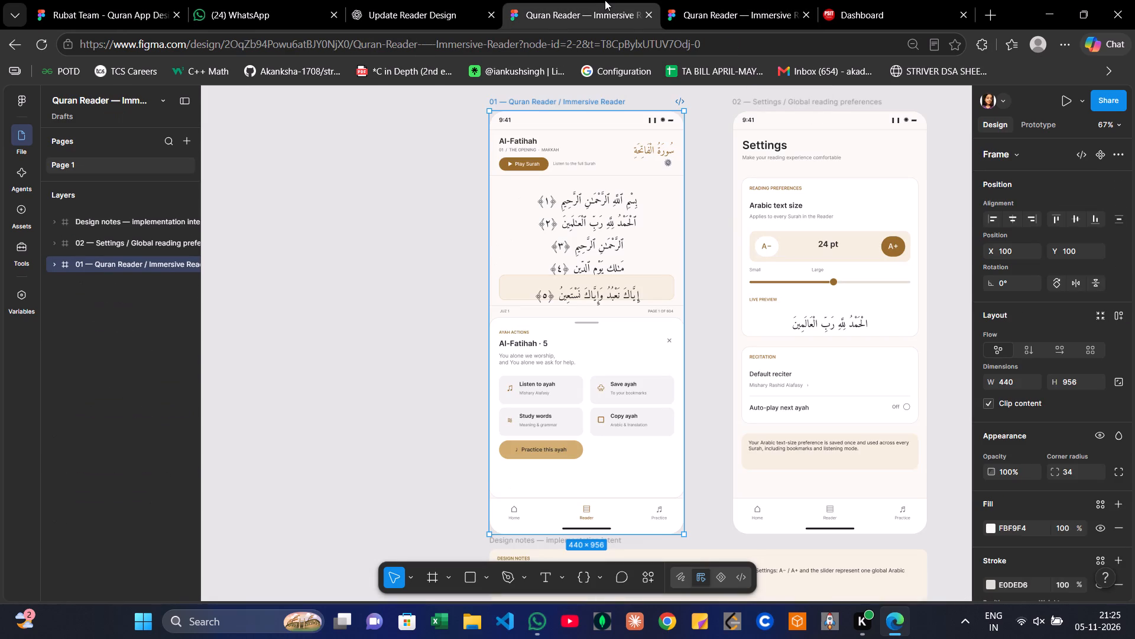
left_click(808, 12)
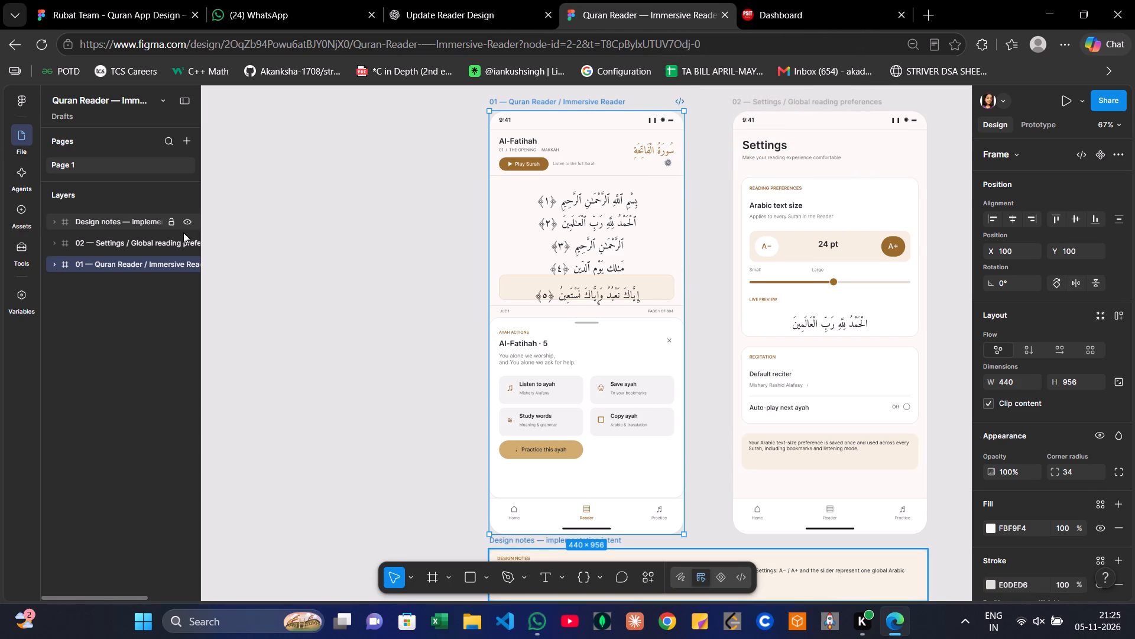
Examine the layers inside the 01 — Quran Reader / Immersive Reader frame.
left_click(51, 269)
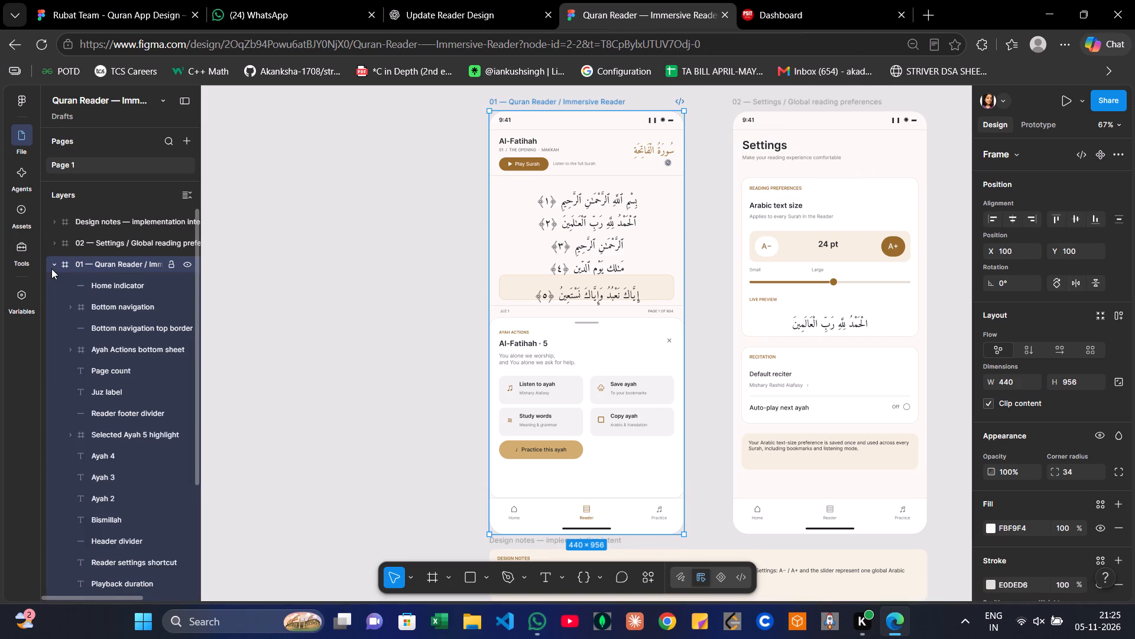
left_click(51, 269)
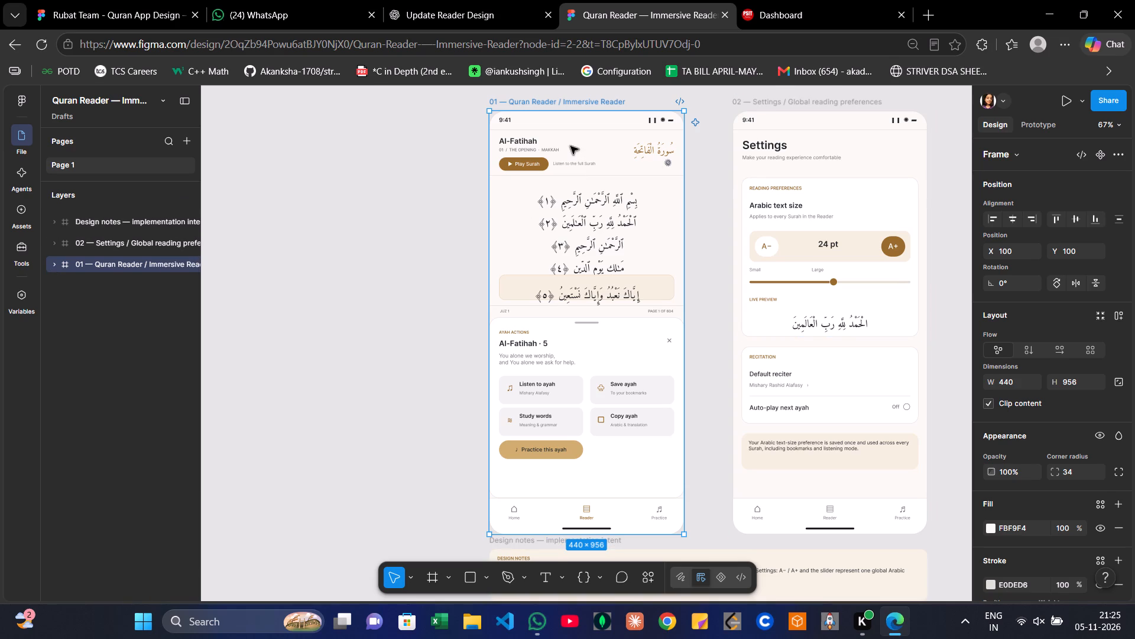
Inspect the settings shortcut in the header of the 01 — Quran Reader frame, leaving the frame's layers collapsed.
left_click(664, 164)
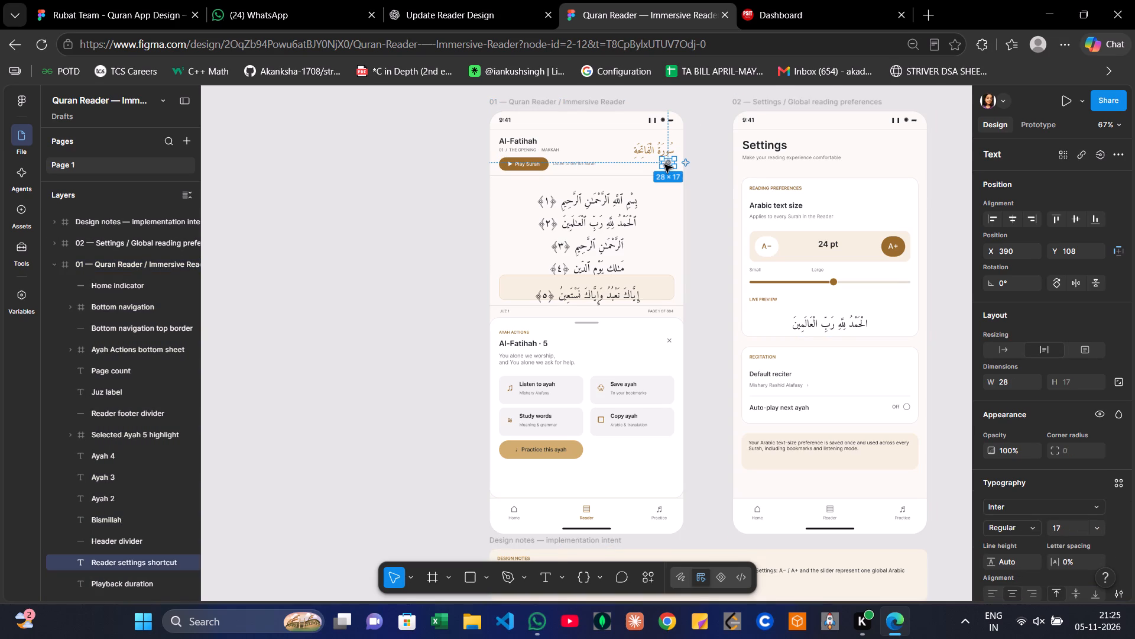
left_click(664, 164)
left_click(330, 239)
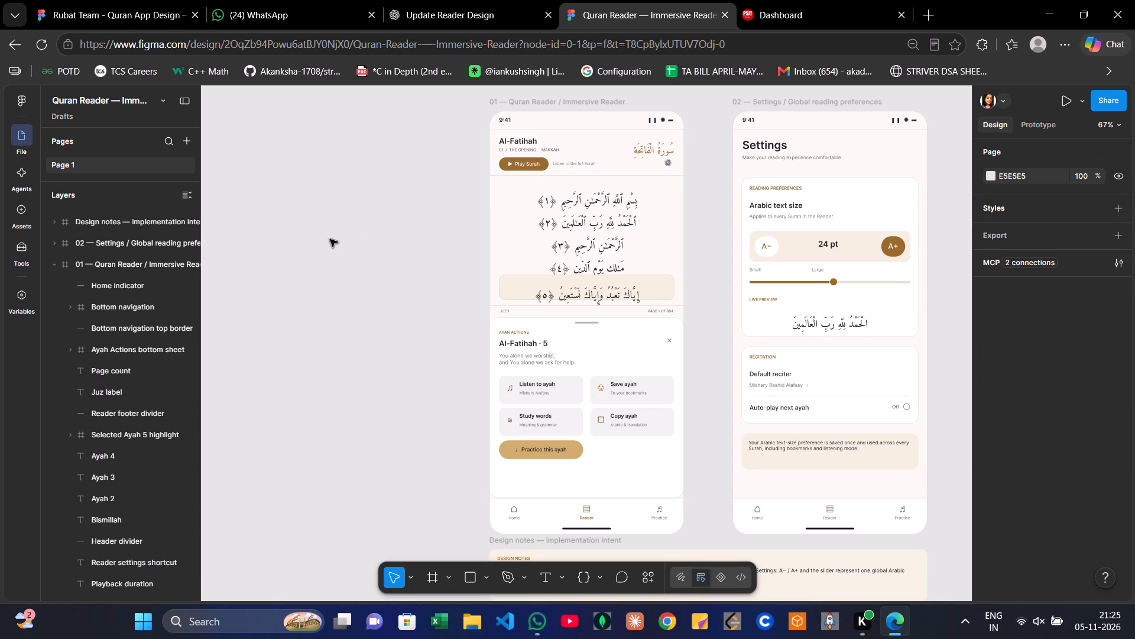
left_click(56, 259)
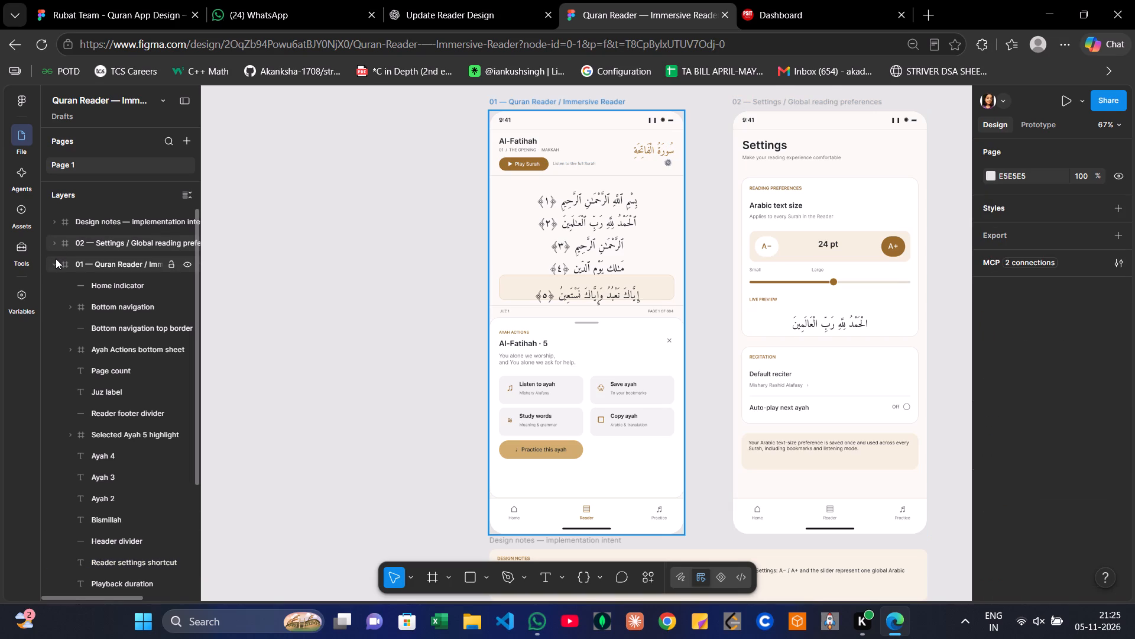
scroll(320, 223, "left", 1)
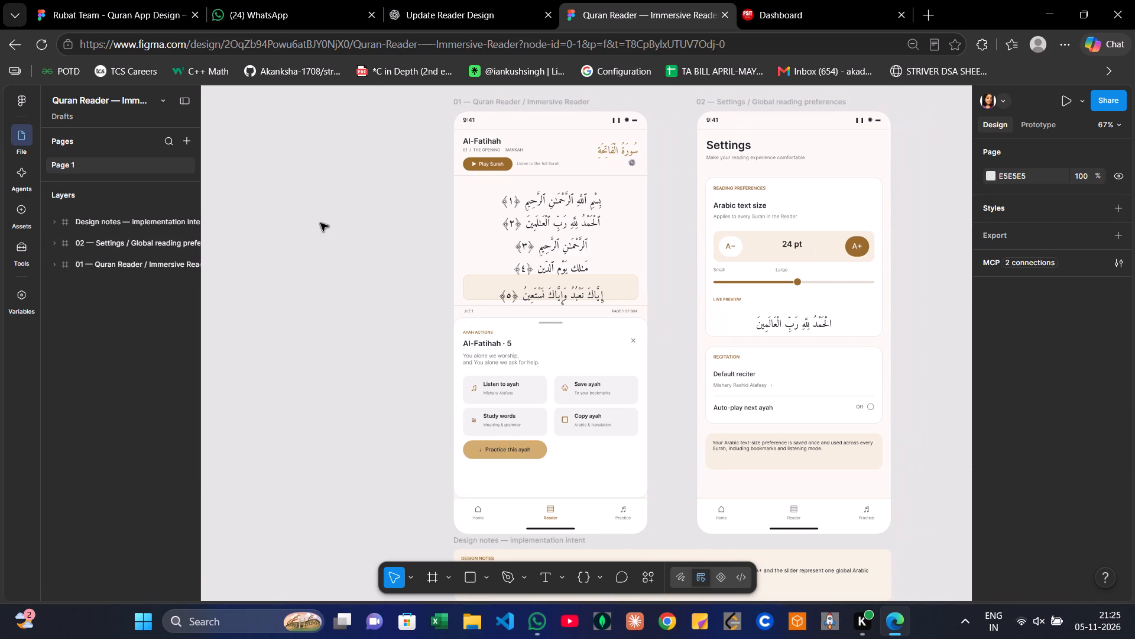
scroll(320, 223, "left", 1)
left_click(161, 0)
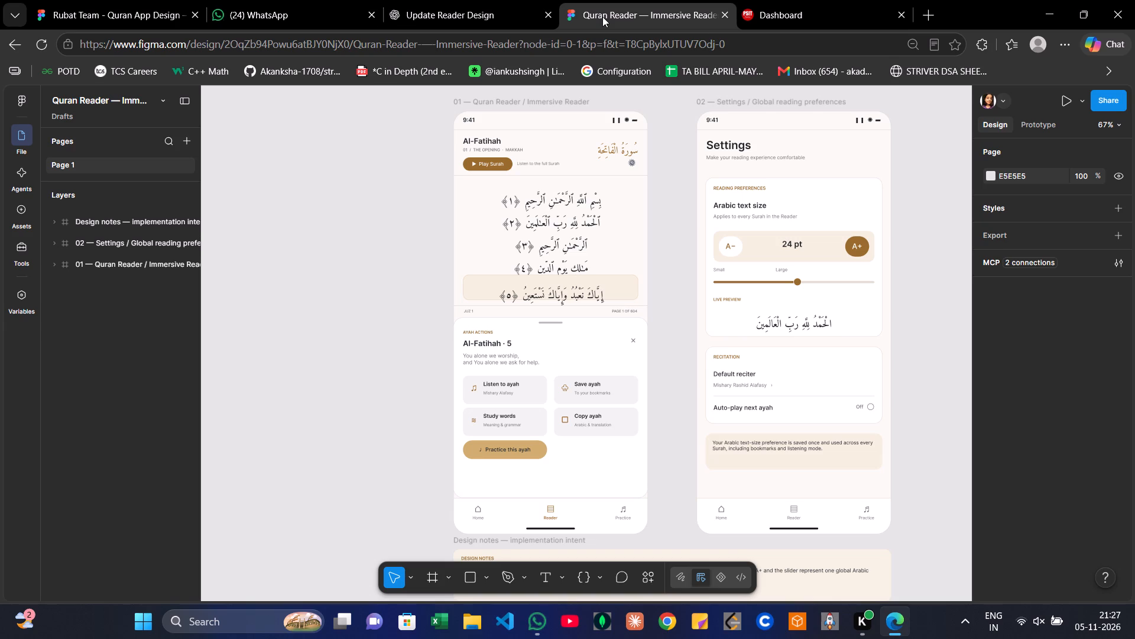
left_click(715, 242)
left_click(685, 124)
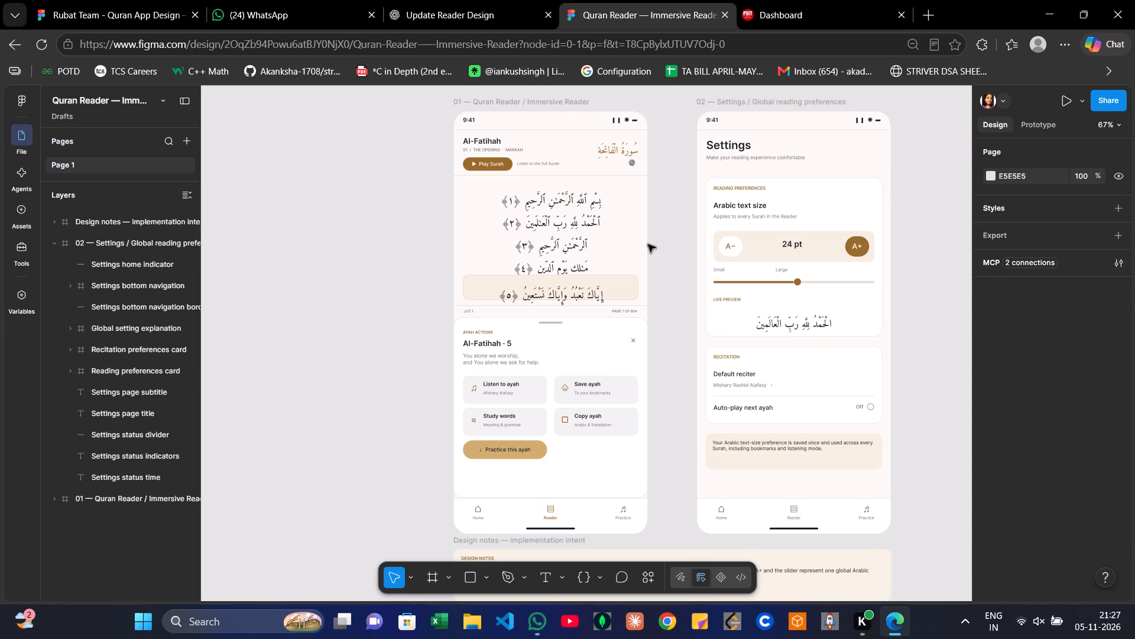
left_click(740, 220)
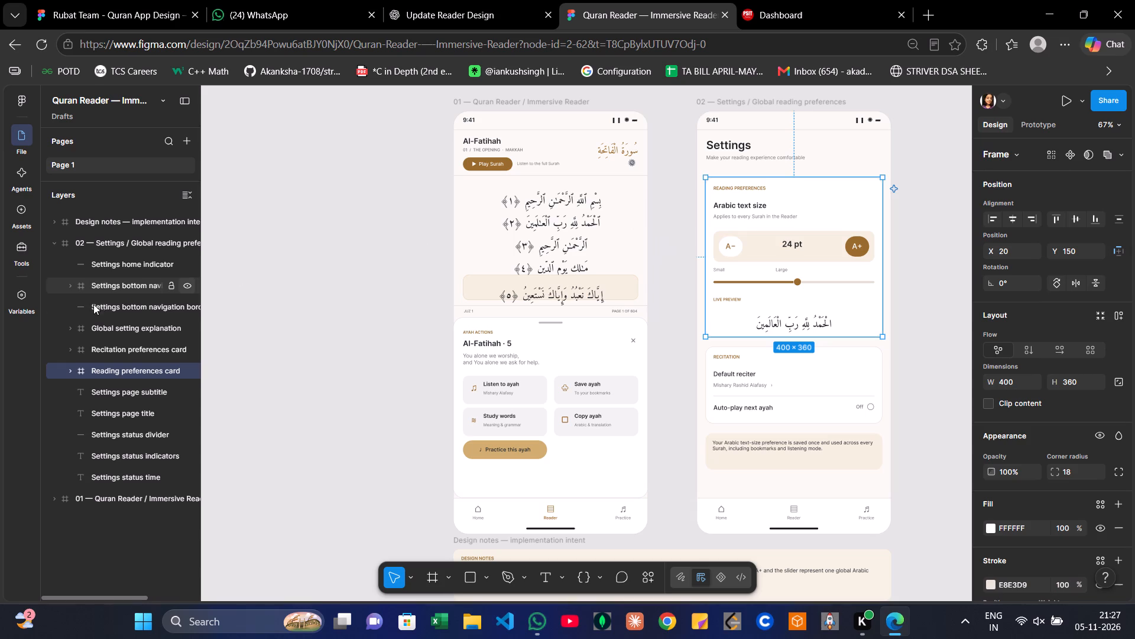
left_click(50, 239)
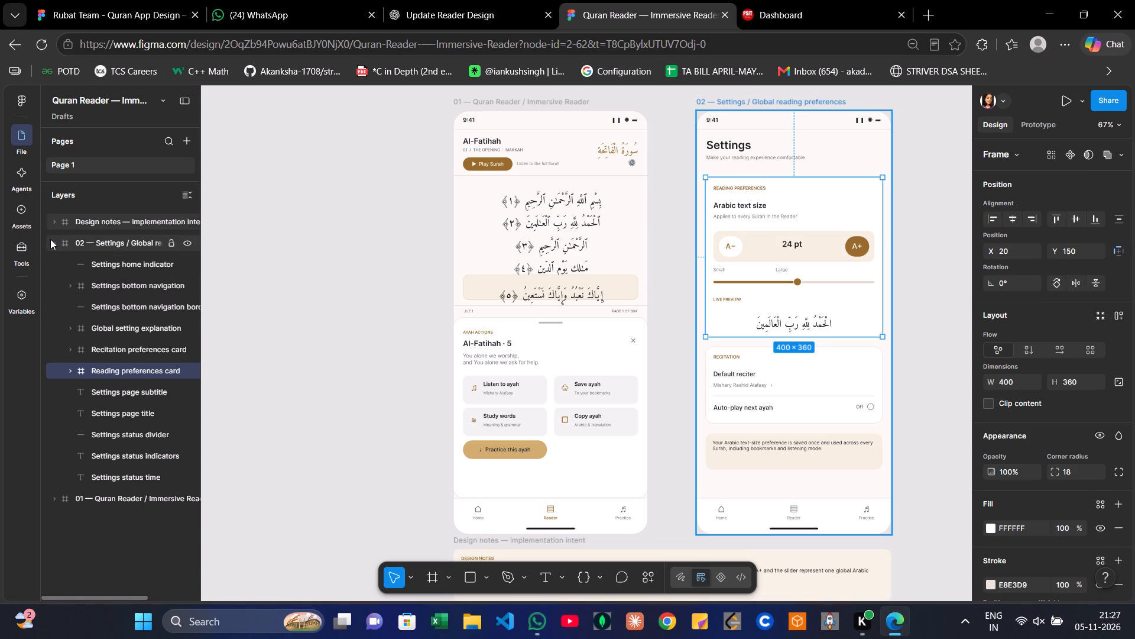
left_click(93, 246)
key("ctrl+c")
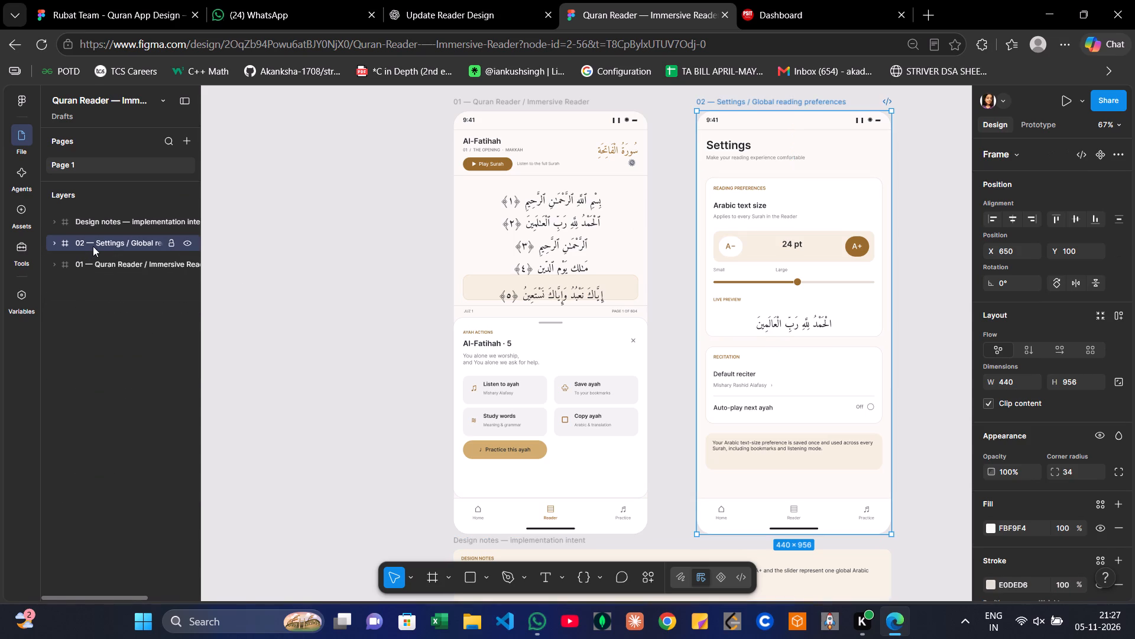
left_click(275, 312)
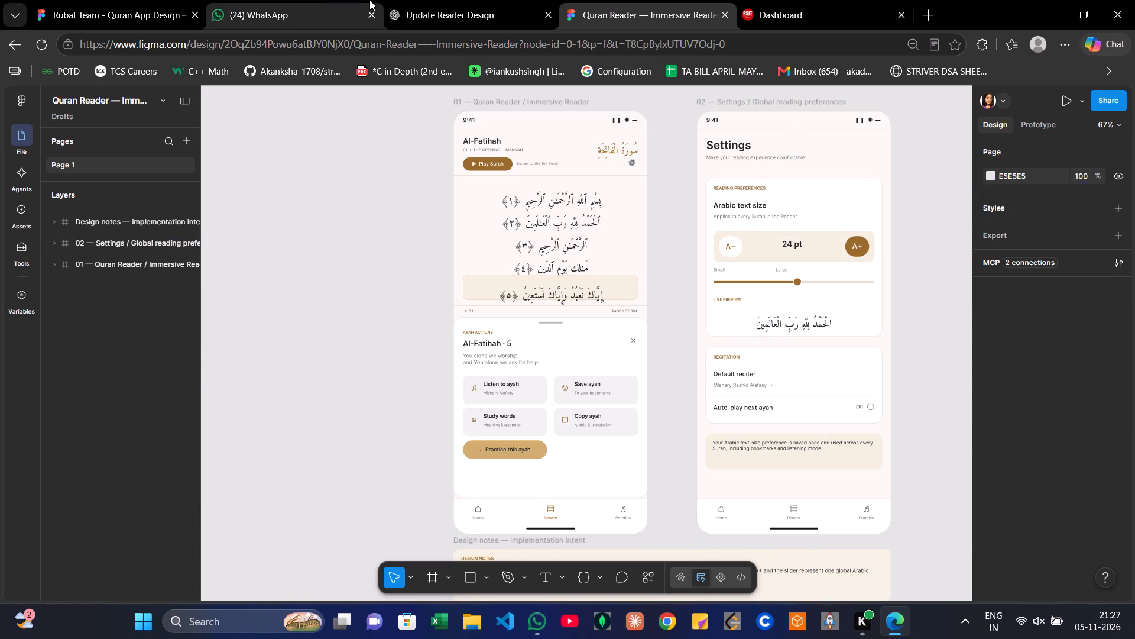
left_click(154, 0)
left_click(718, 309)
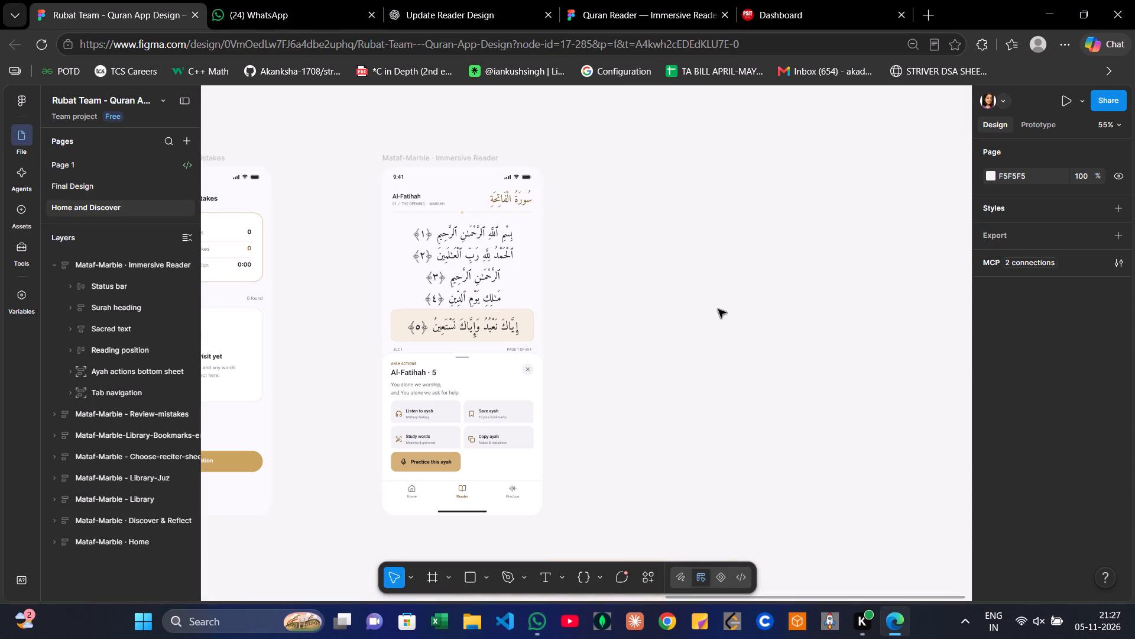
key("ctrl+v")
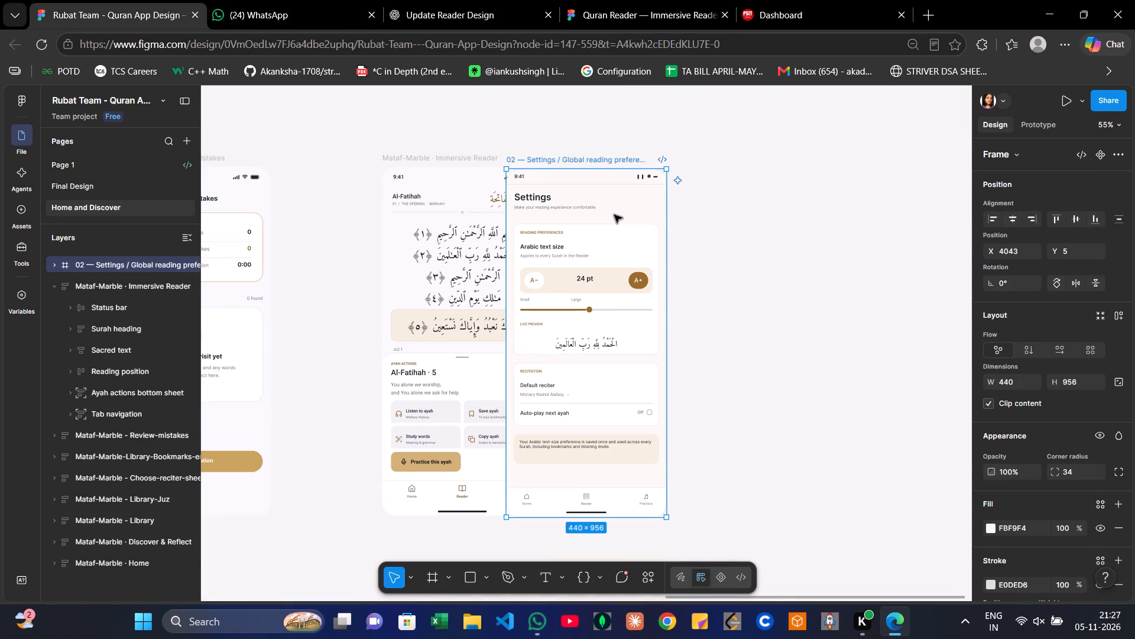
Move the pasted Settings frame beside the Immersive Reader screen, top-aligned with it at about X 4233, Y 0.
left_click_drag(591, 179, 597, 177)
left_click_drag(597, 177, 660, 176)
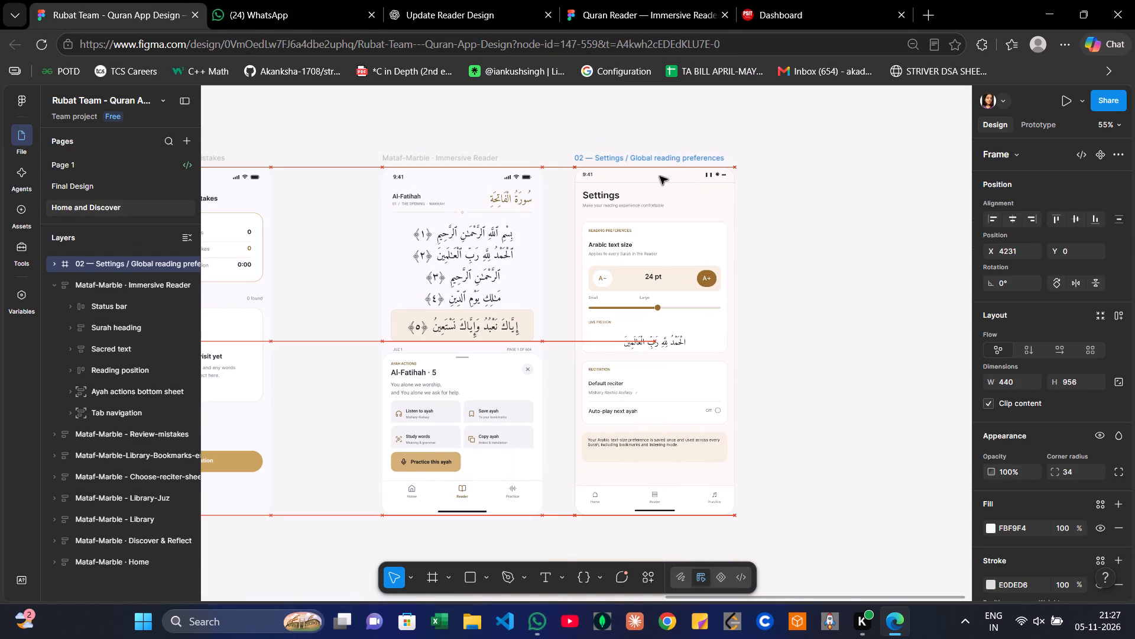
left_click_drag(660, 176, 660, 176)
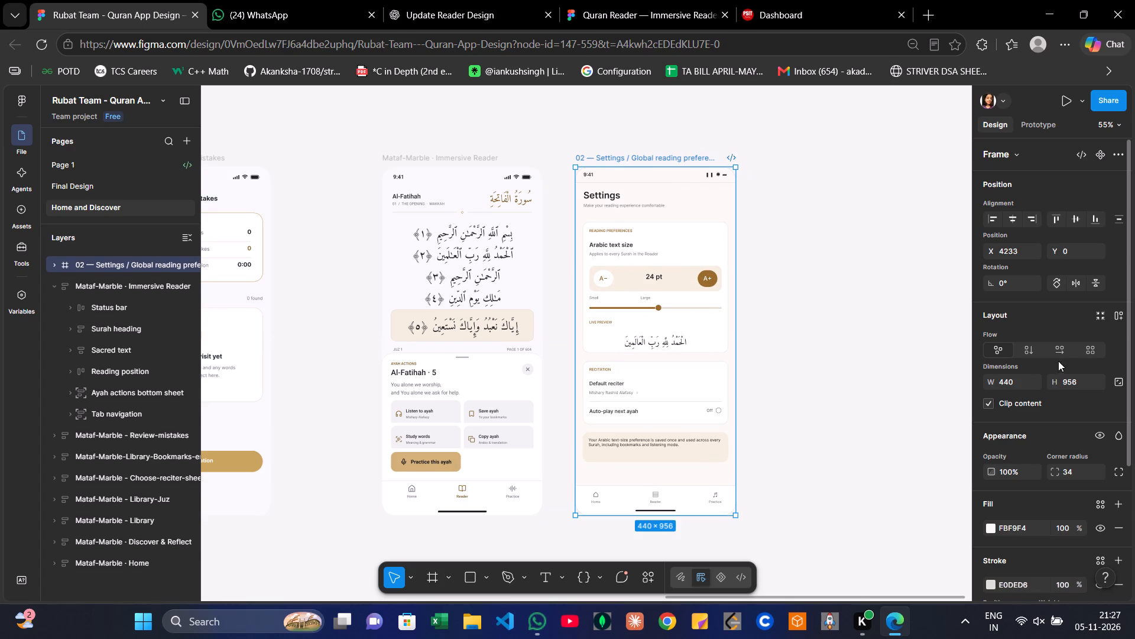
Set the Settings frame's corner radius to 36.
double_click(1075, 472)
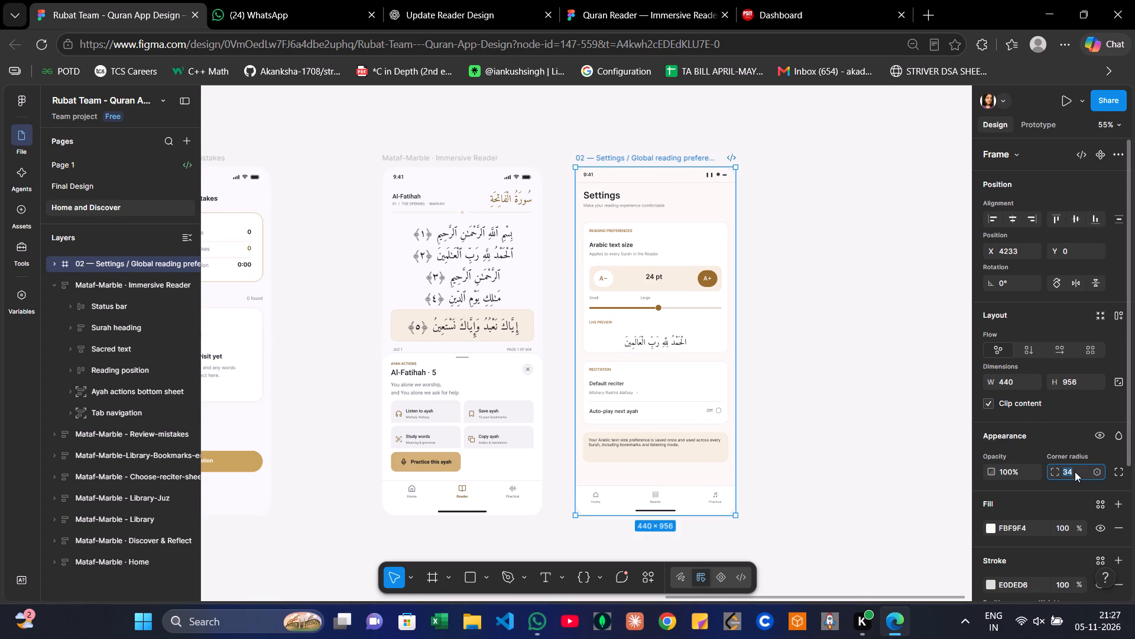
type("36")
key("Return")
Copy the fill colour F8F9FA from the background vector inside the Mataf-Marble - Review-mistakes screen.
left_click(465, 182)
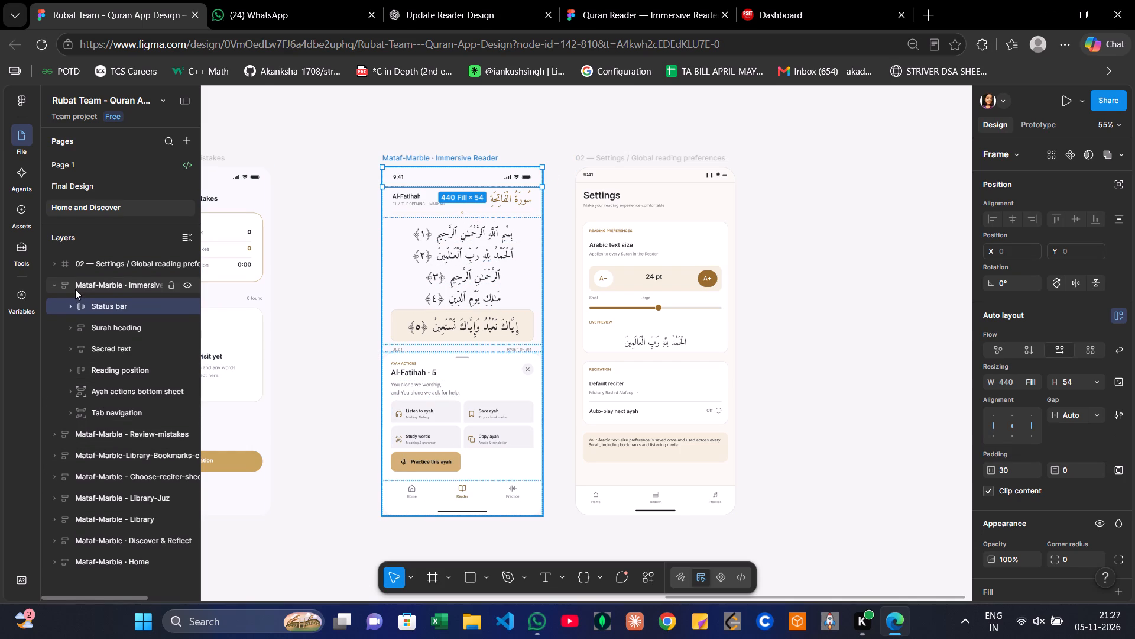
scroll(75, 289, "down", 1)
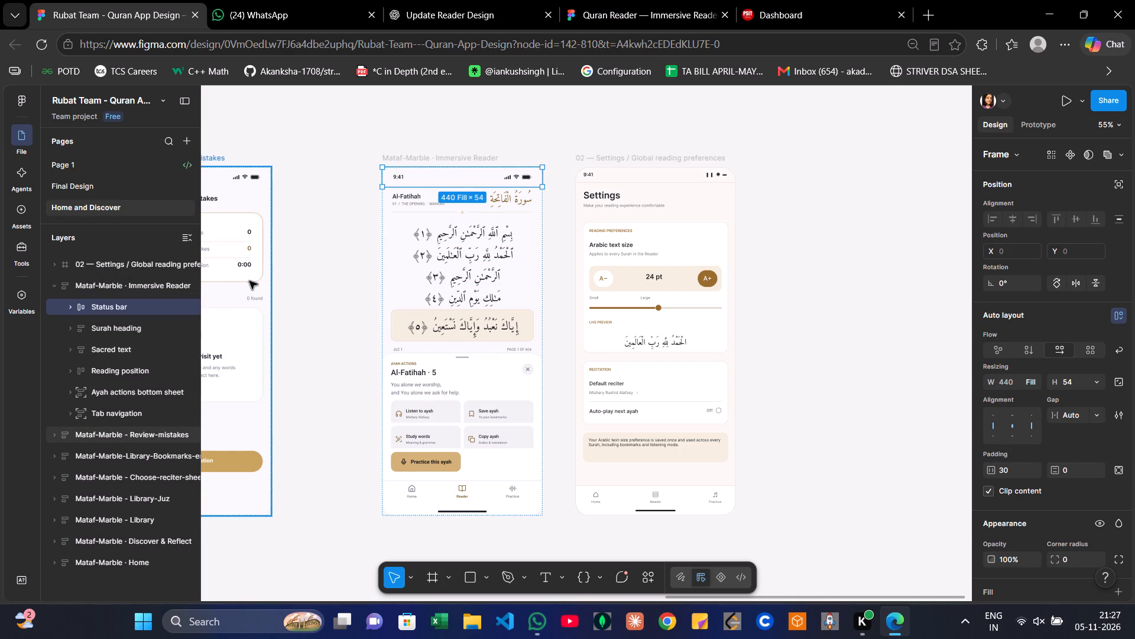
left_click(249, 282)
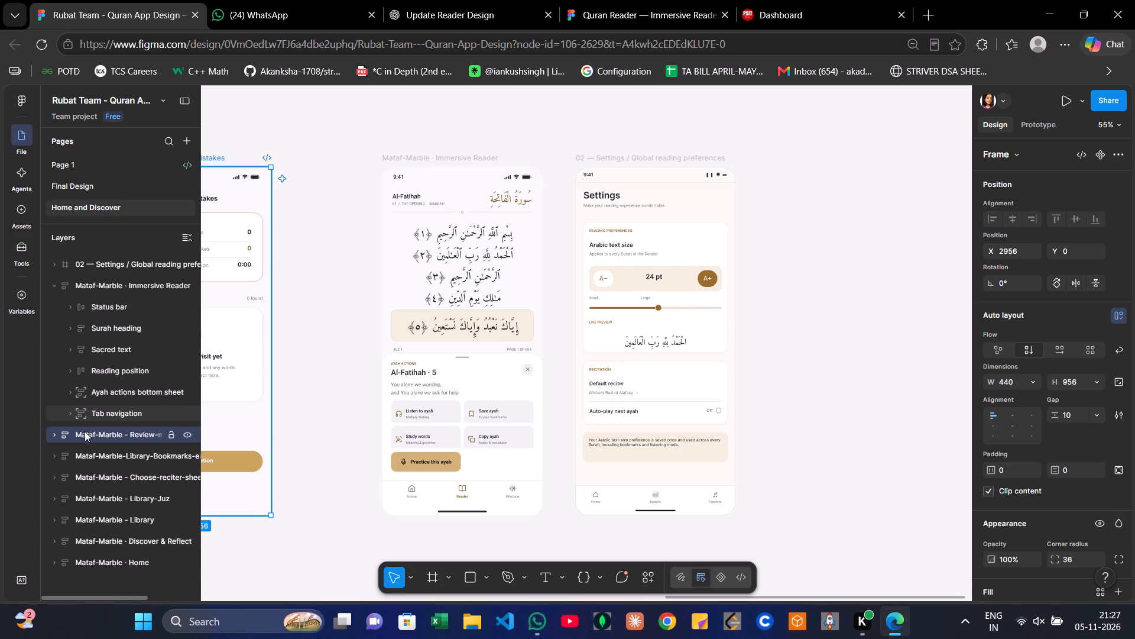
left_click(85, 431)
left_click(54, 430)
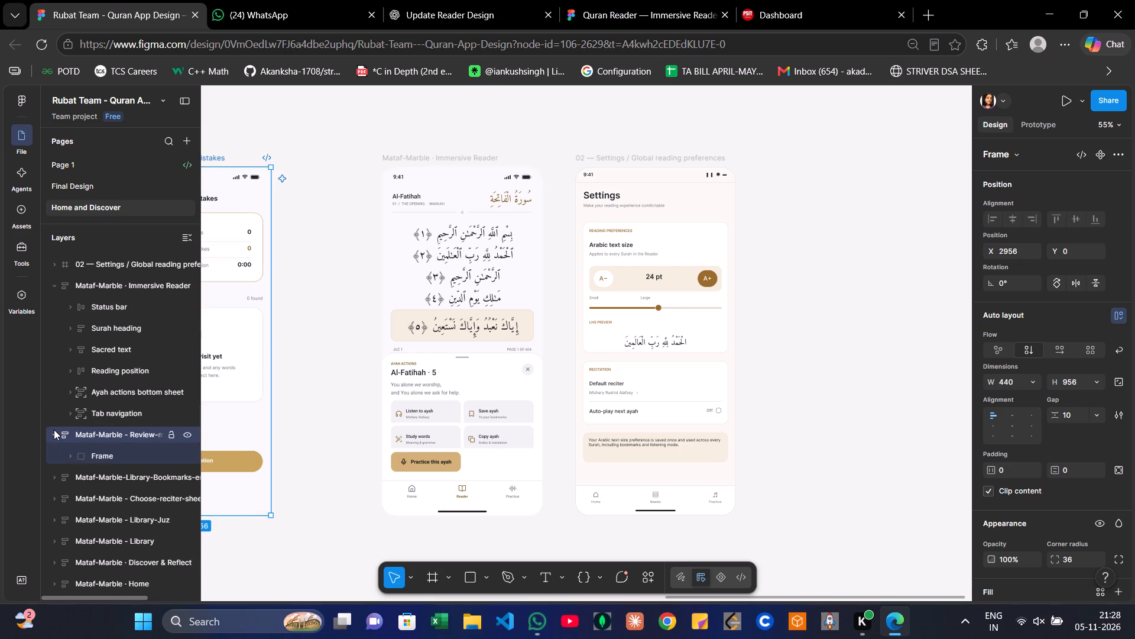
scroll(90, 541, "down", 1)
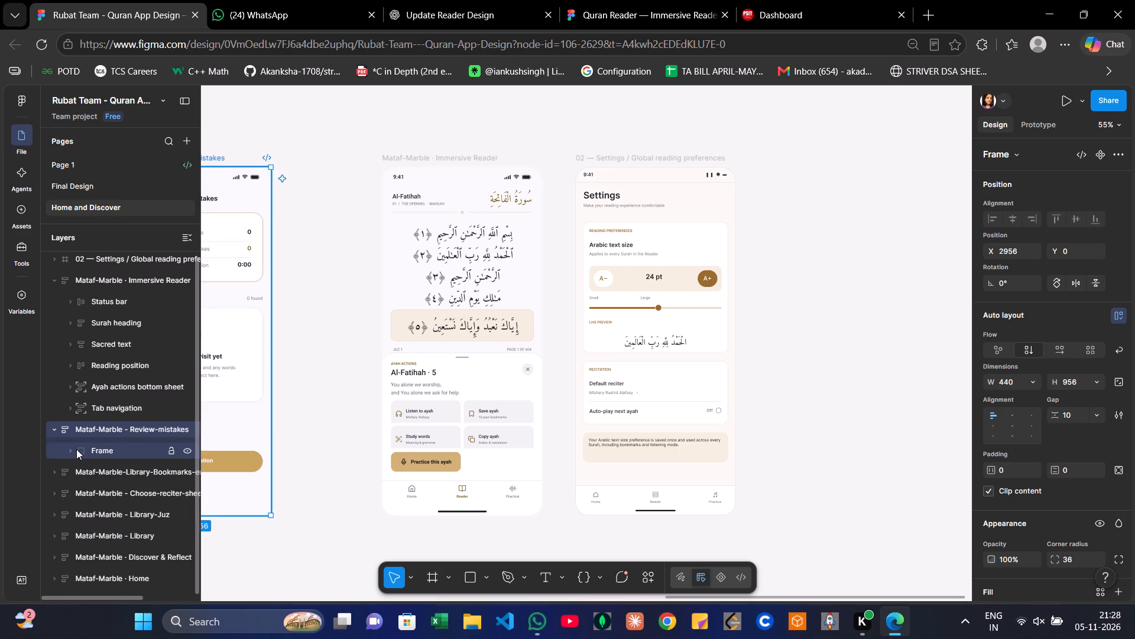
left_click(73, 452)
scroll(73, 452, "down", 3)
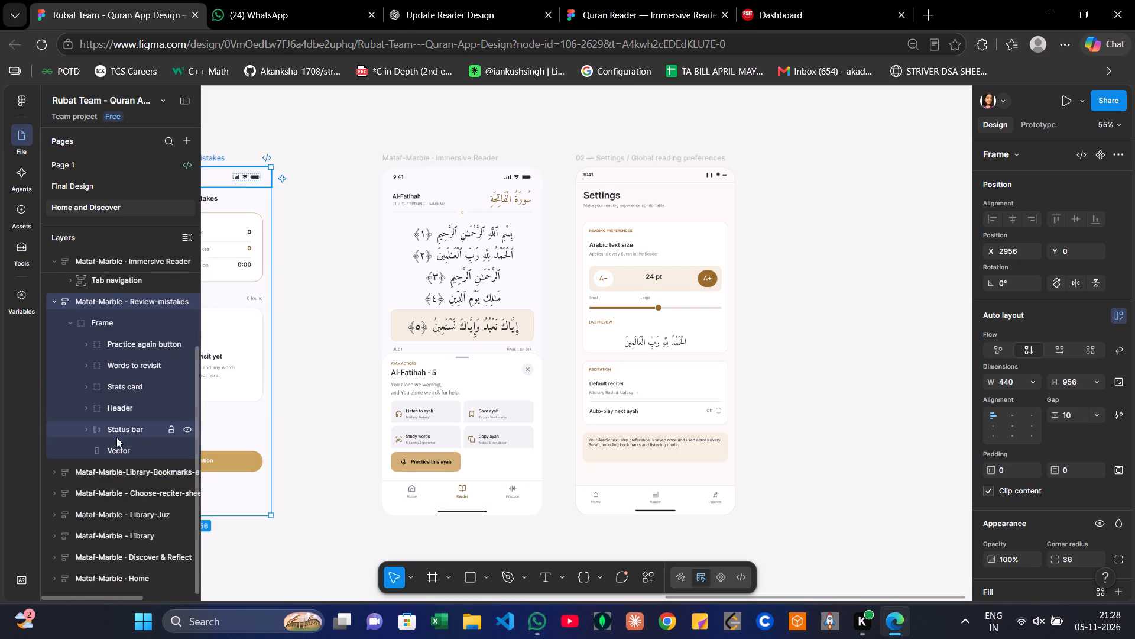
left_click(113, 447)
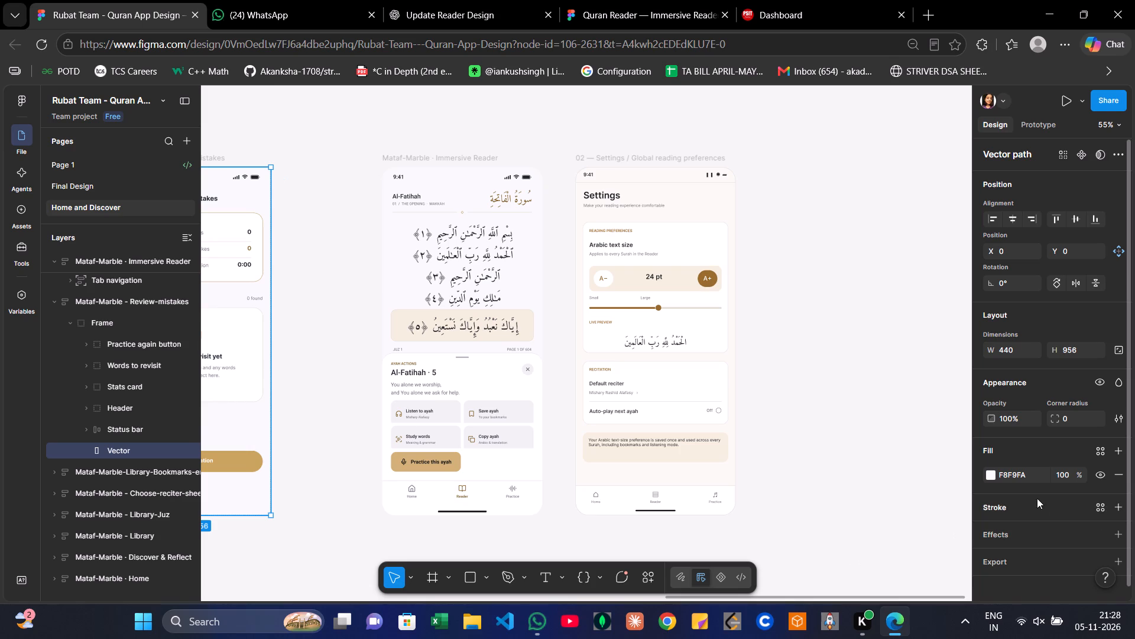
left_click(1039, 474)
key("ctrl+c")
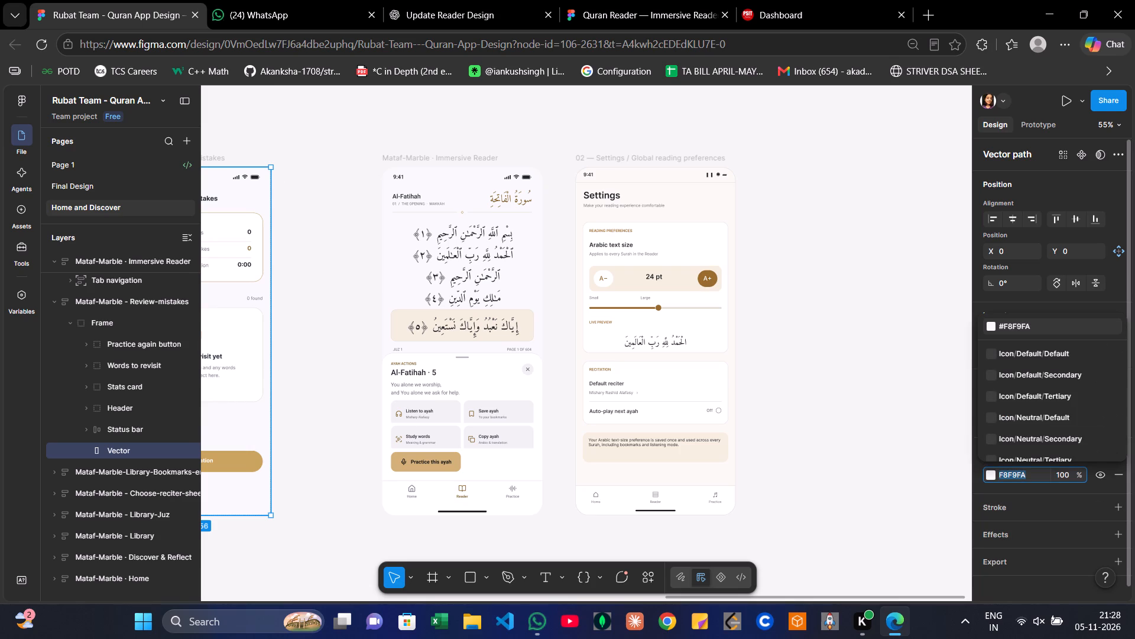
Collapse the expanded Review-mistakes and Immersive Reader frames in the layer tree.
left_click(691, 191)
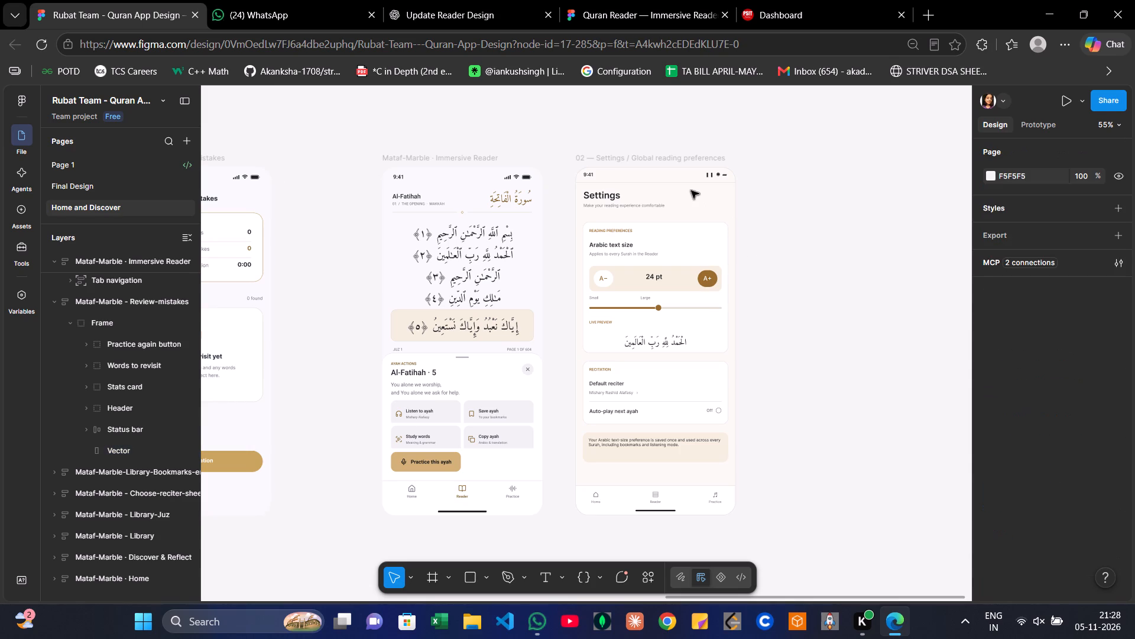
left_click(691, 191)
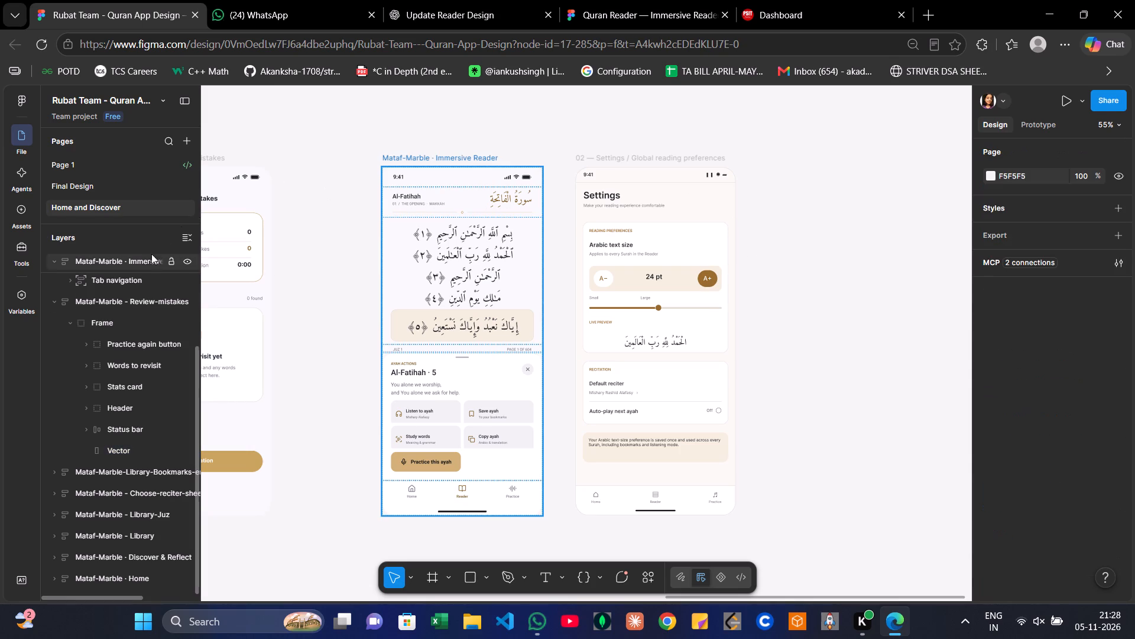
left_click(140, 256)
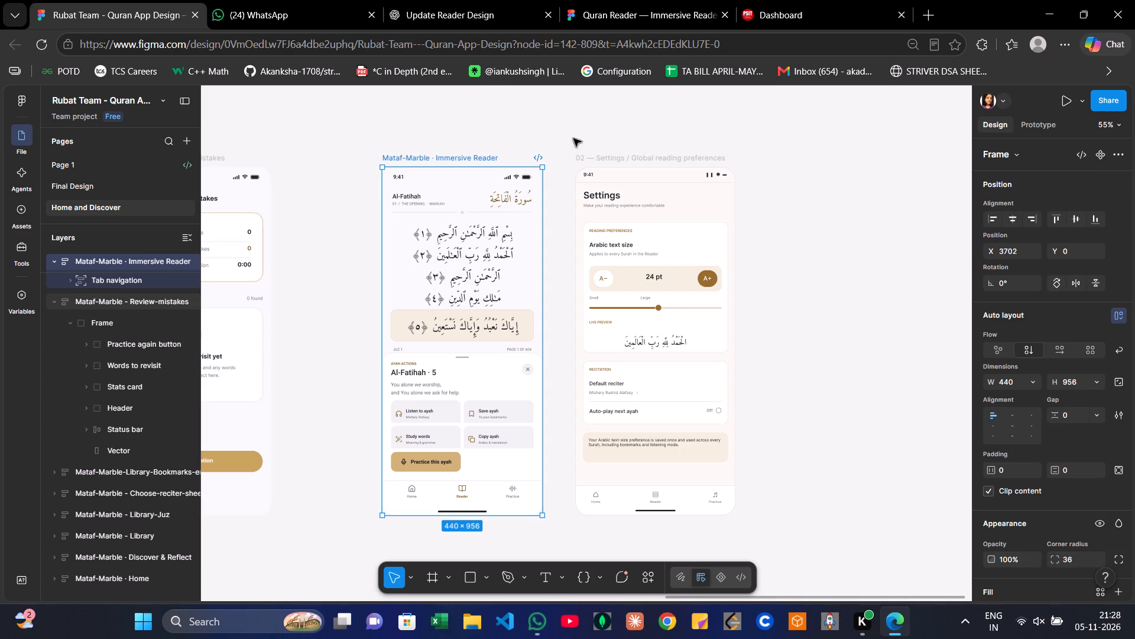
left_click(612, 176)
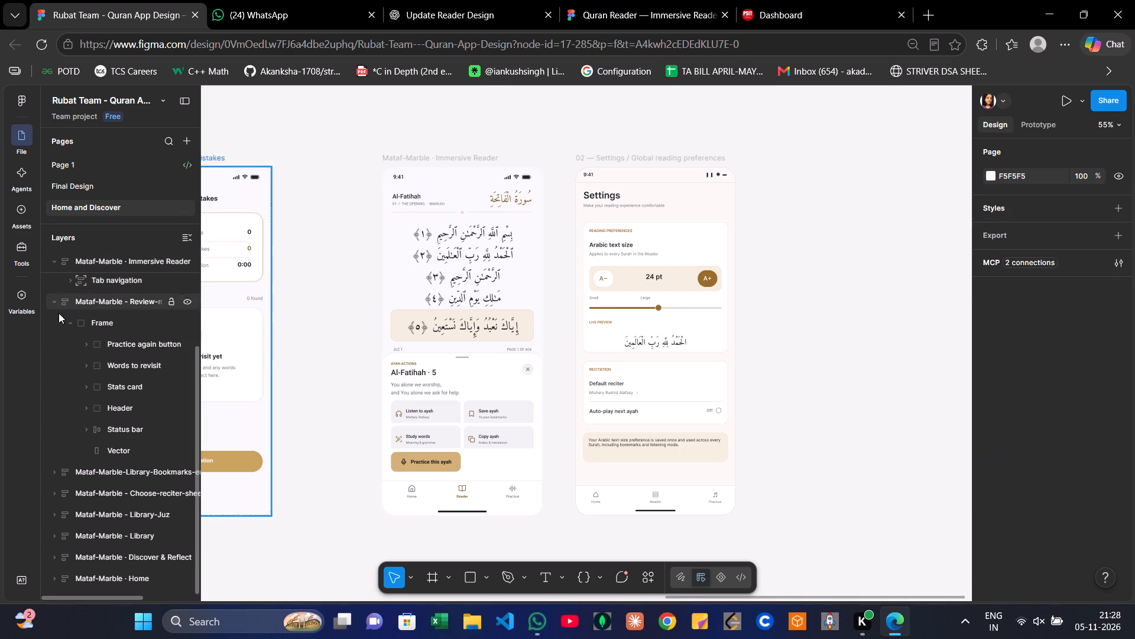
left_click(51, 304)
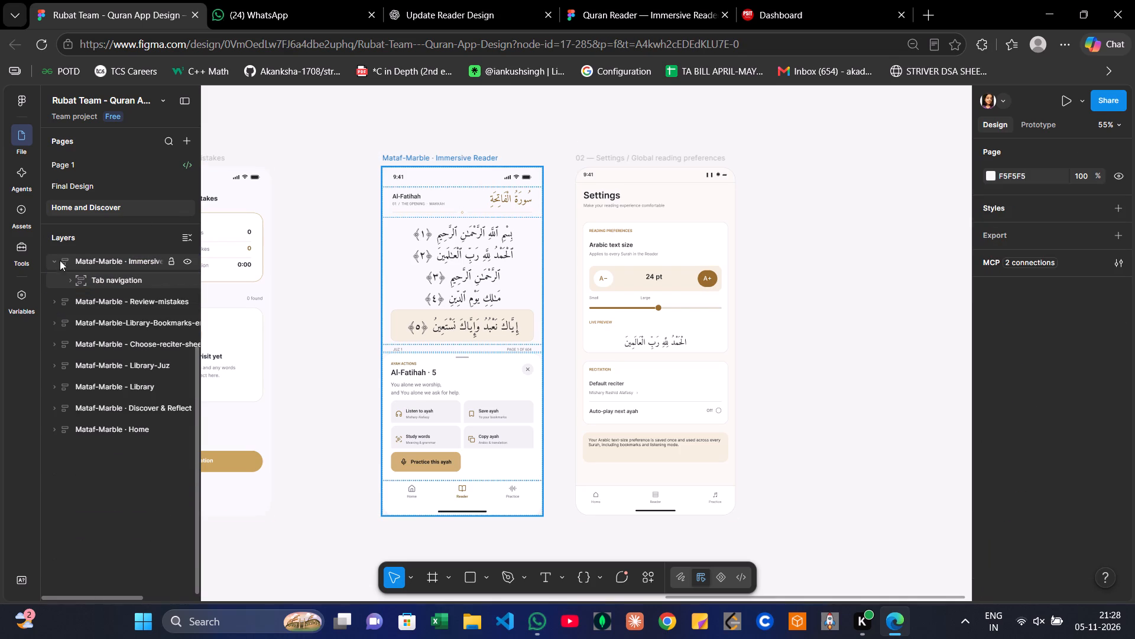
left_click(54, 263)
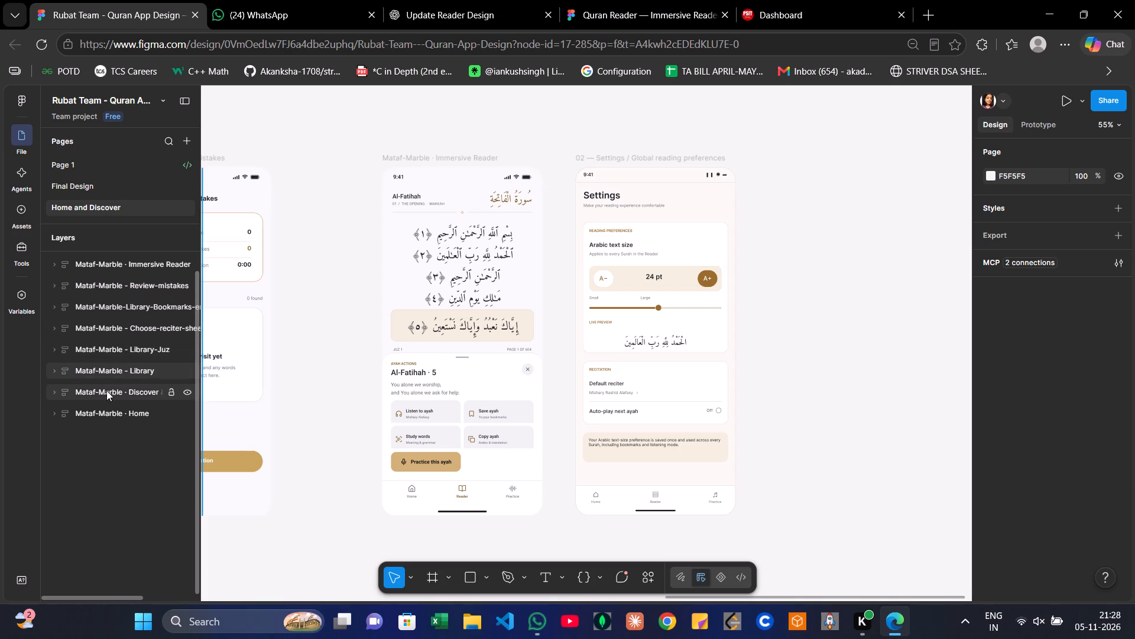
Rename the 02 — Settings / Global reading preferences frame as Mataf-Marble - Immersive-reader-setting.
left_click(663, 251)
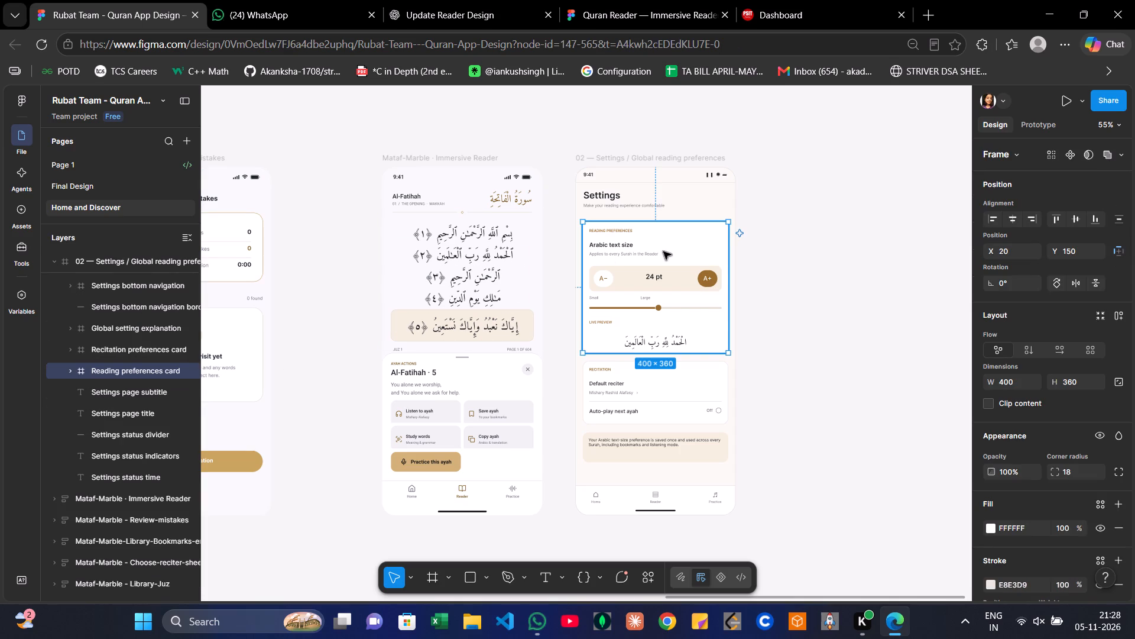
right_click(91, 263)
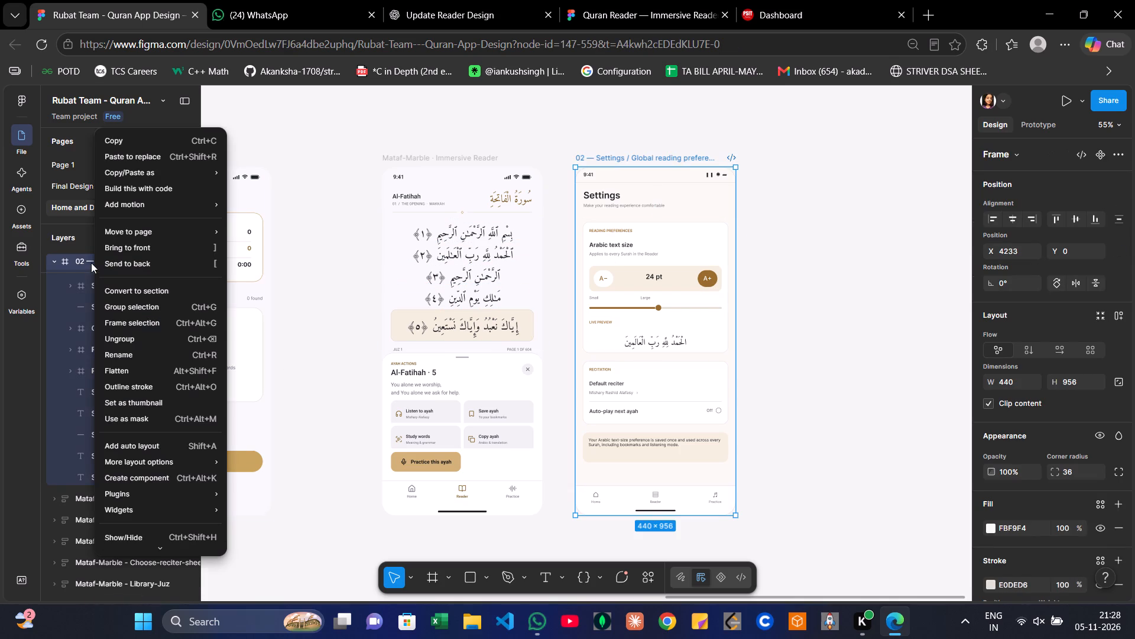
left_click(118, 360)
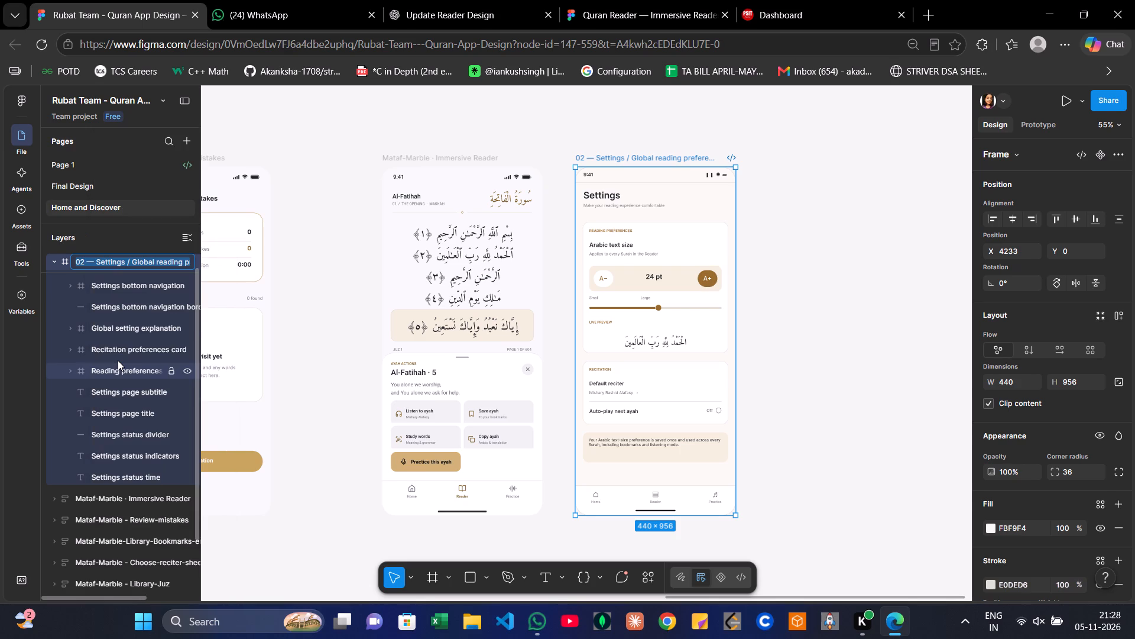
type("taf")
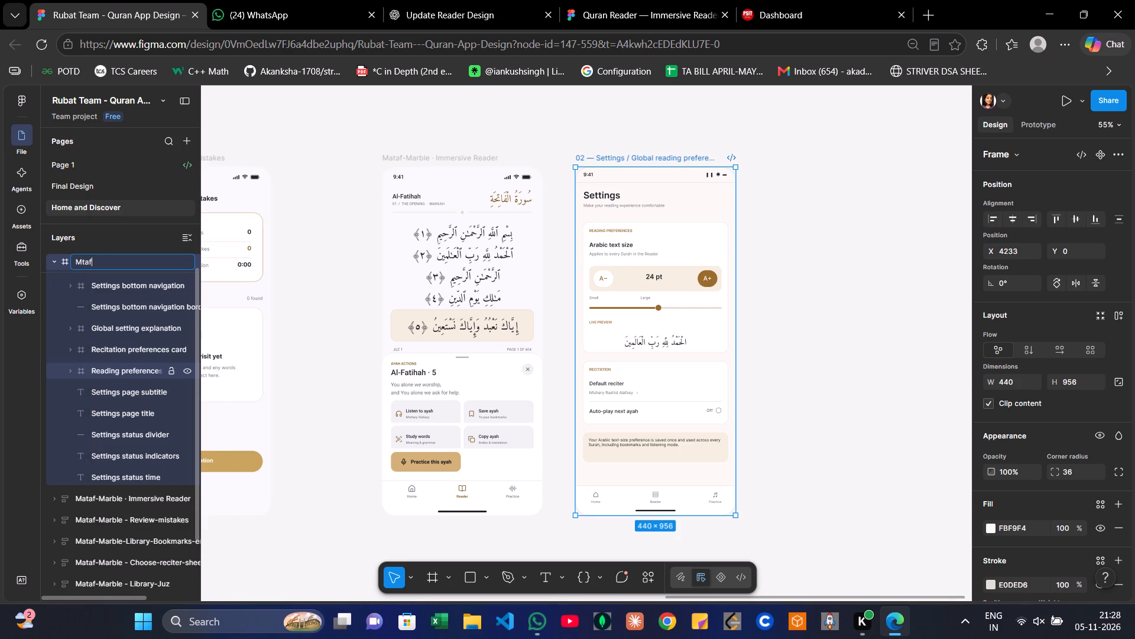
key("BackSpace")
key("BackSpace")
key("BackSpace")
type("arble -")
key("space")
type("sive")
key("space")
key("BackSpace")
type("-reader-setting")
key("Return")
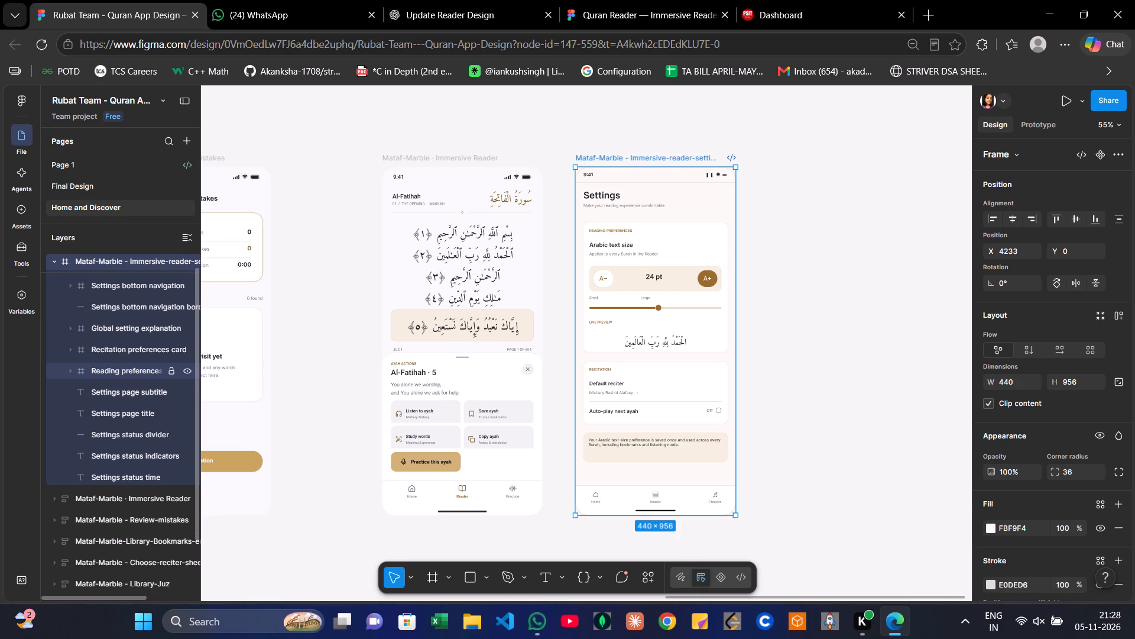
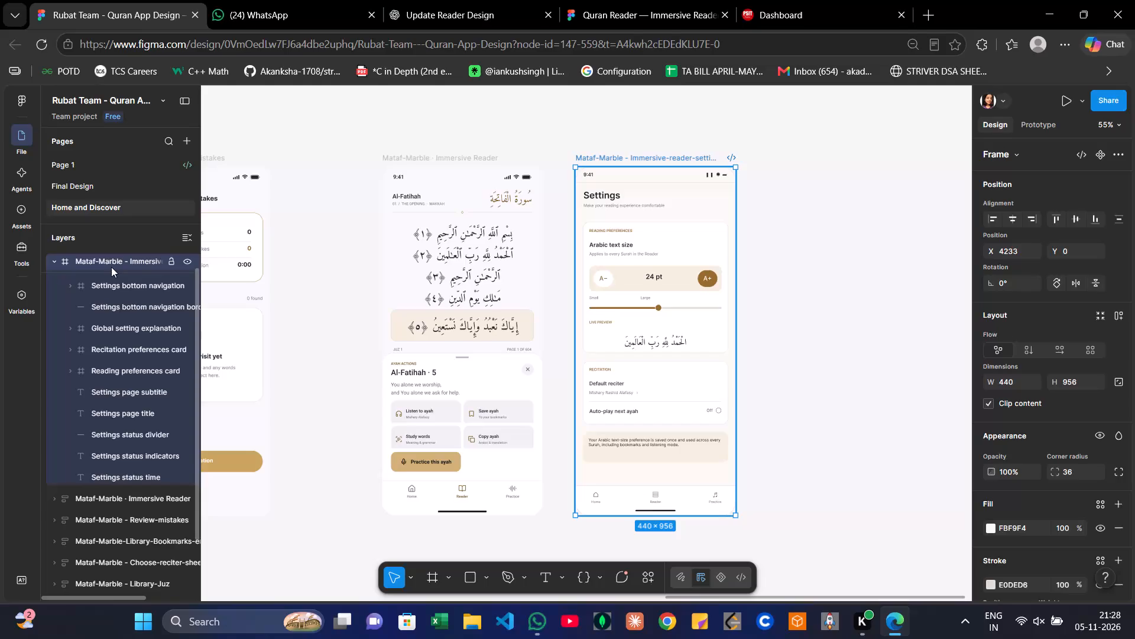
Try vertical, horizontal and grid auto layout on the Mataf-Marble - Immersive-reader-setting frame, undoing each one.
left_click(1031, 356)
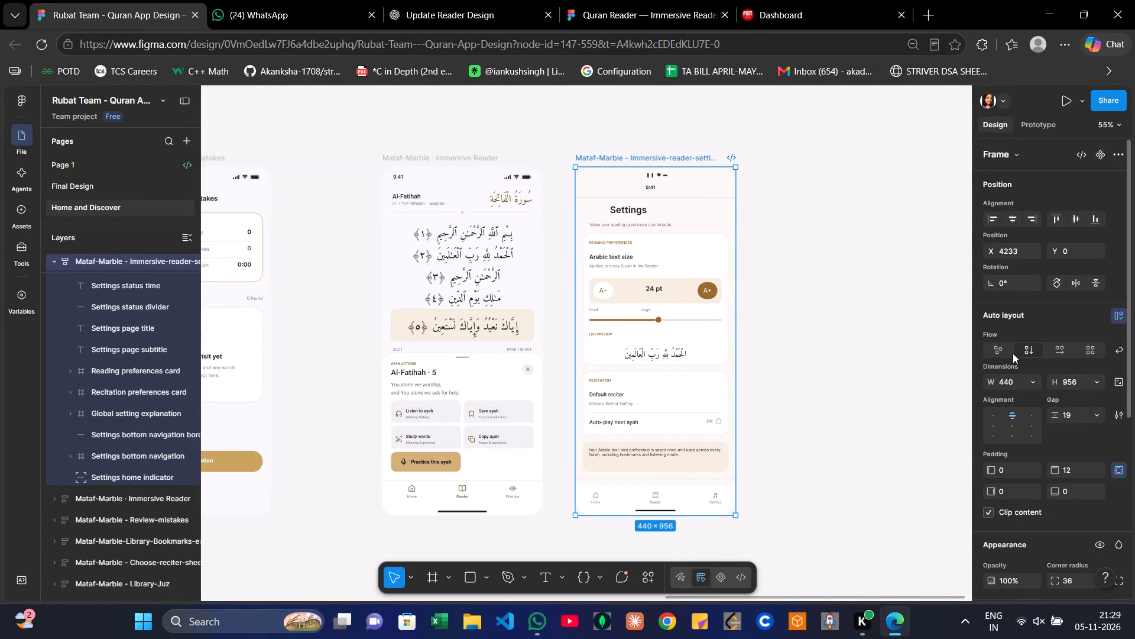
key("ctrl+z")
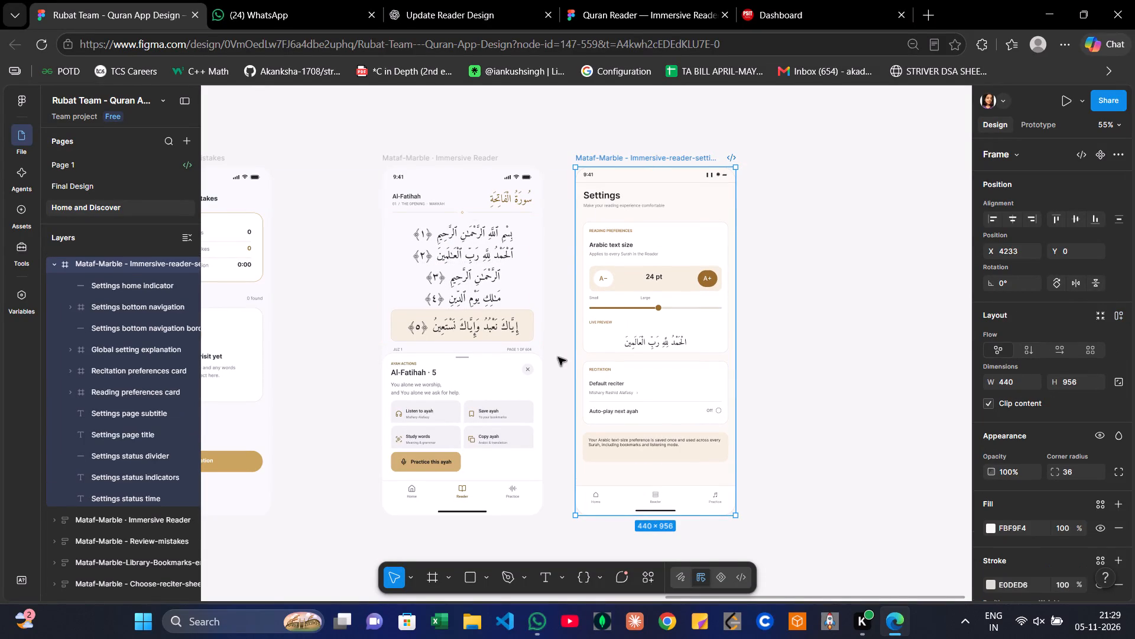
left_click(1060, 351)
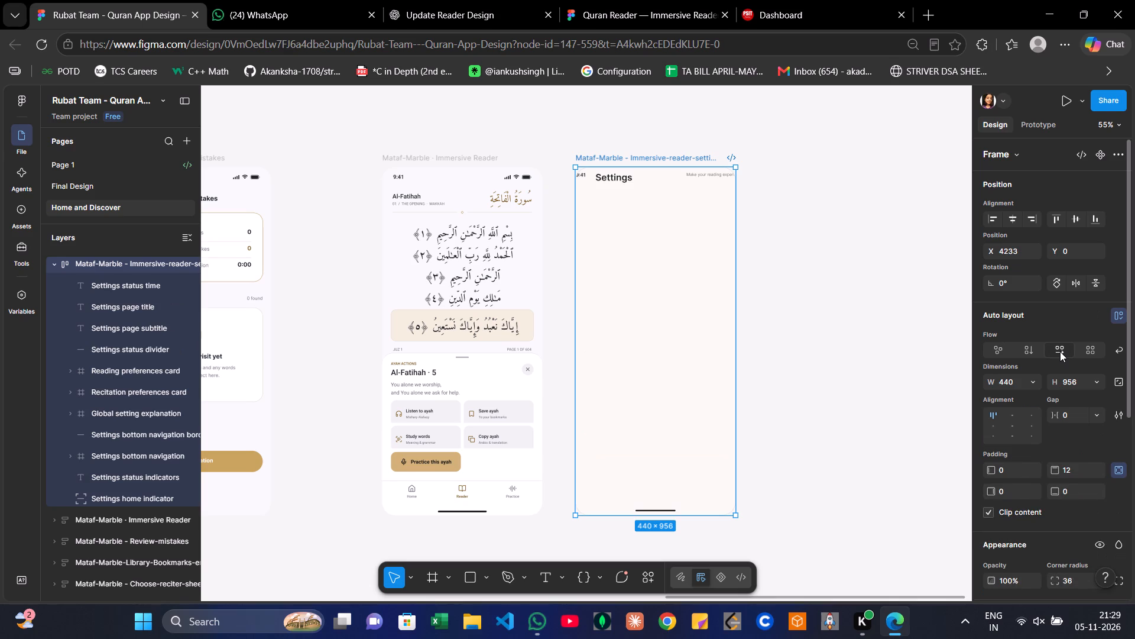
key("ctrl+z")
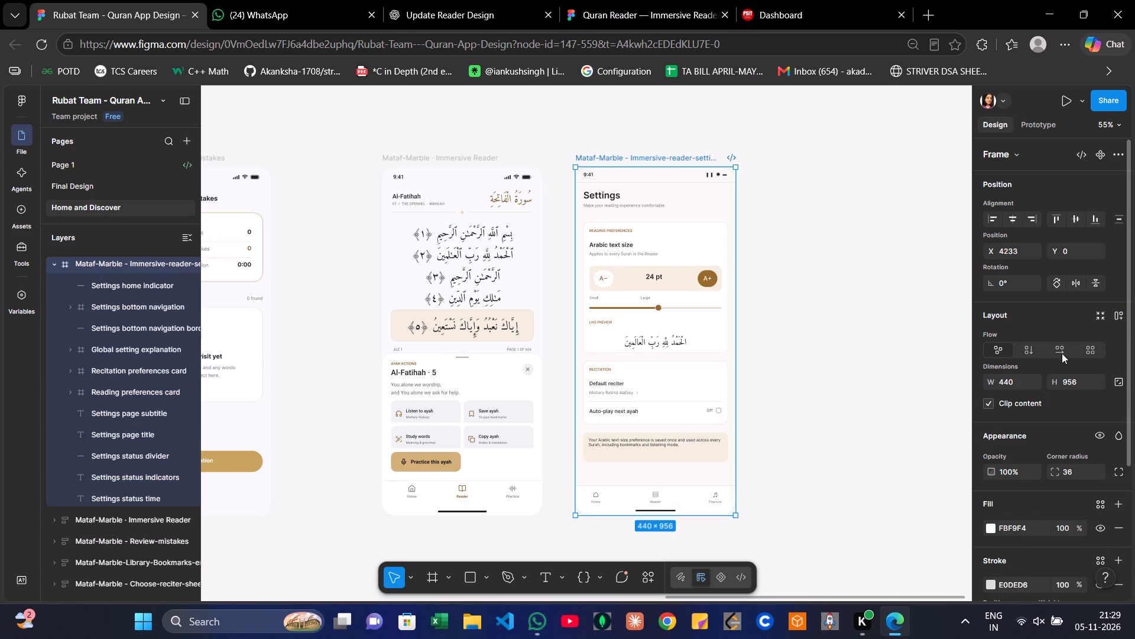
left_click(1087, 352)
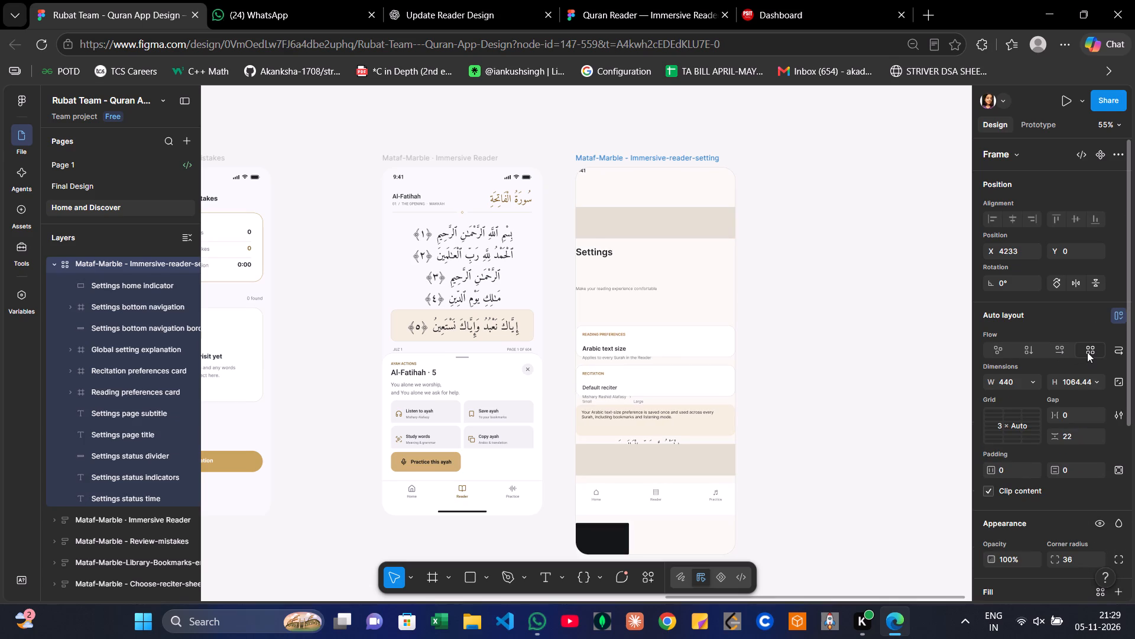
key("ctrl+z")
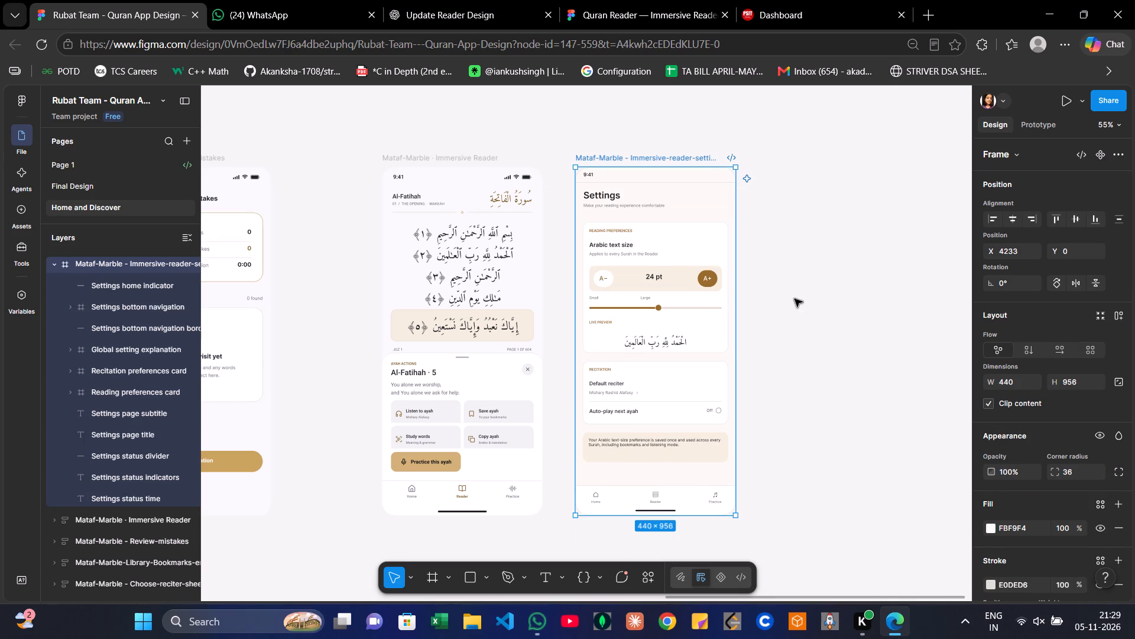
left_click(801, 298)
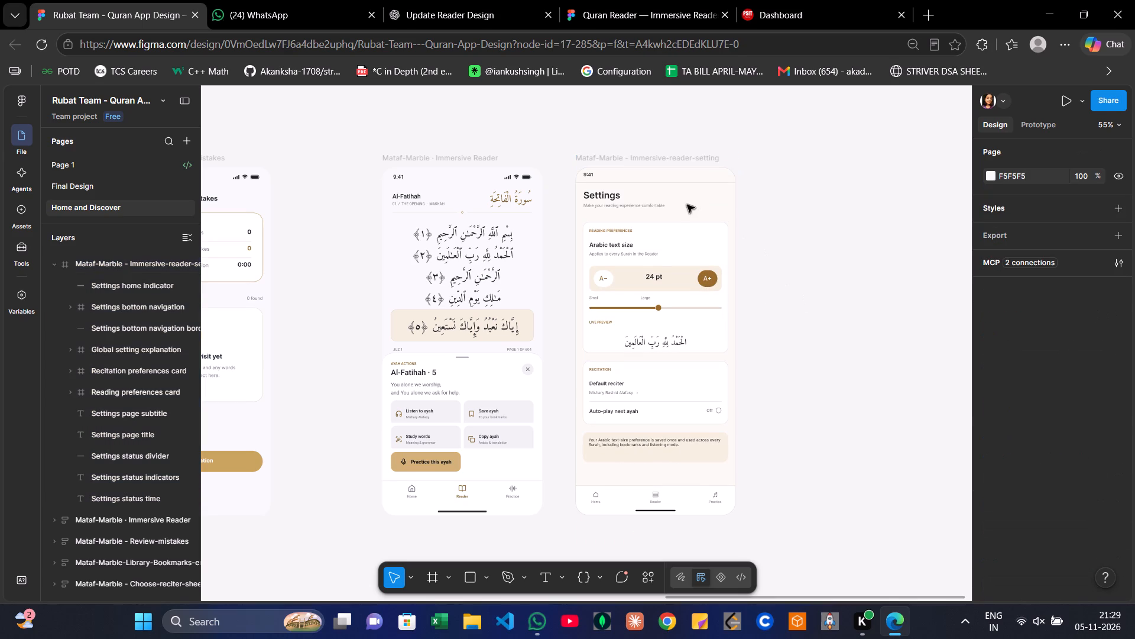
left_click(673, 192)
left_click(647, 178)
Set both the stroke and the fill of the Mataf-Marble - Immersive-reader-setting frame to F8F9FA.
left_click(132, 261)
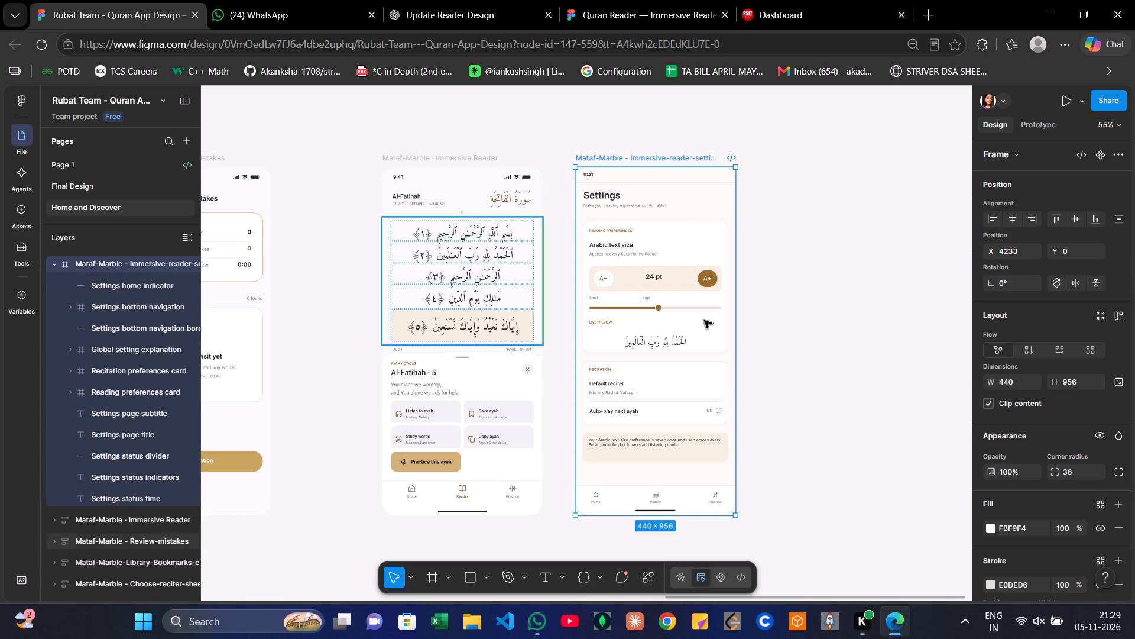
scroll(981, 525, "down", 1)
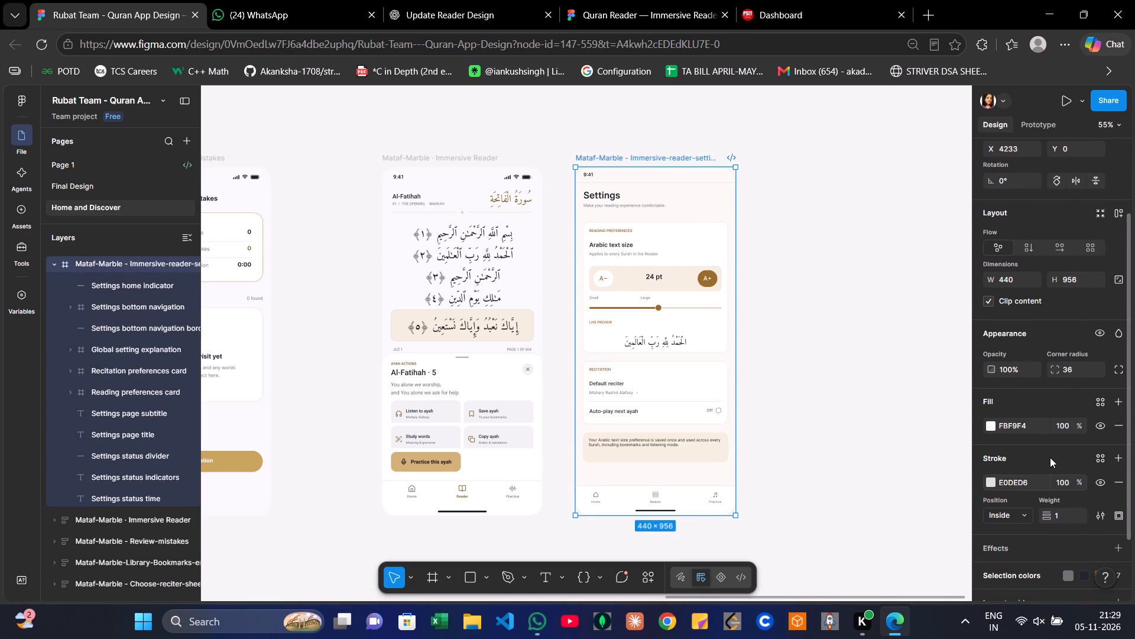
double_click(1030, 480)
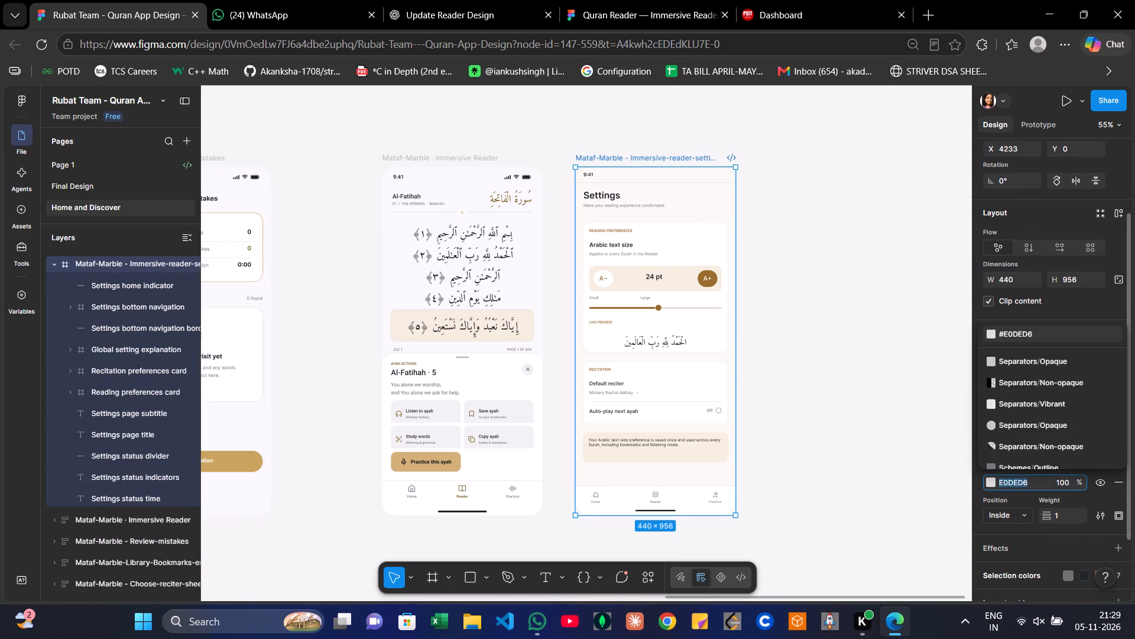
key("ctrl+v")
key("Return")
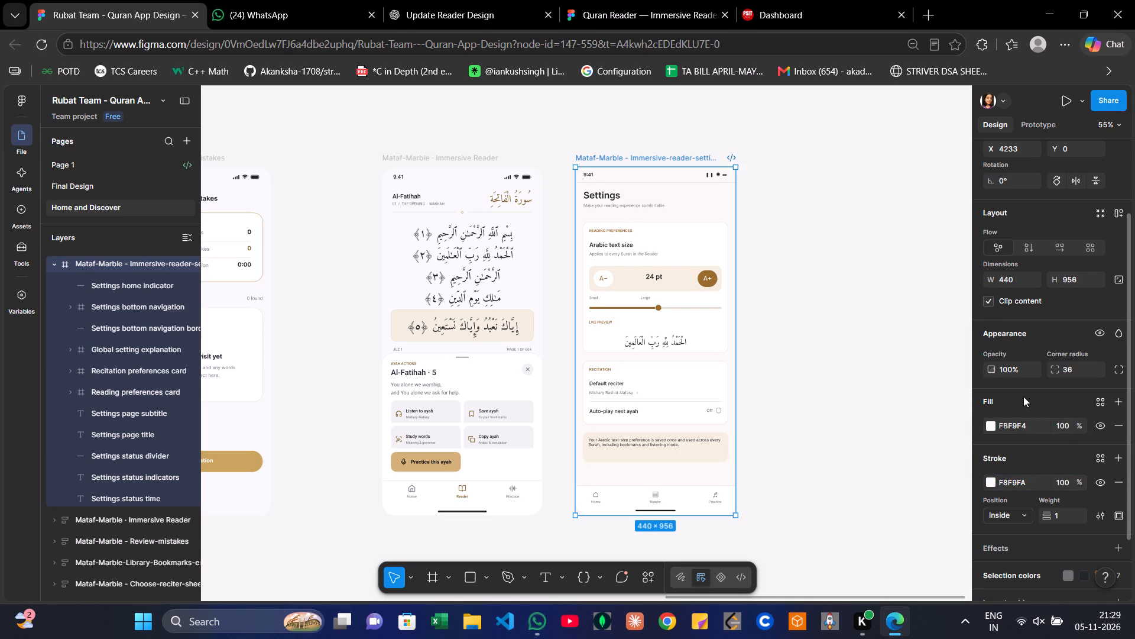
double_click(1029, 425)
key("ctrl+v")
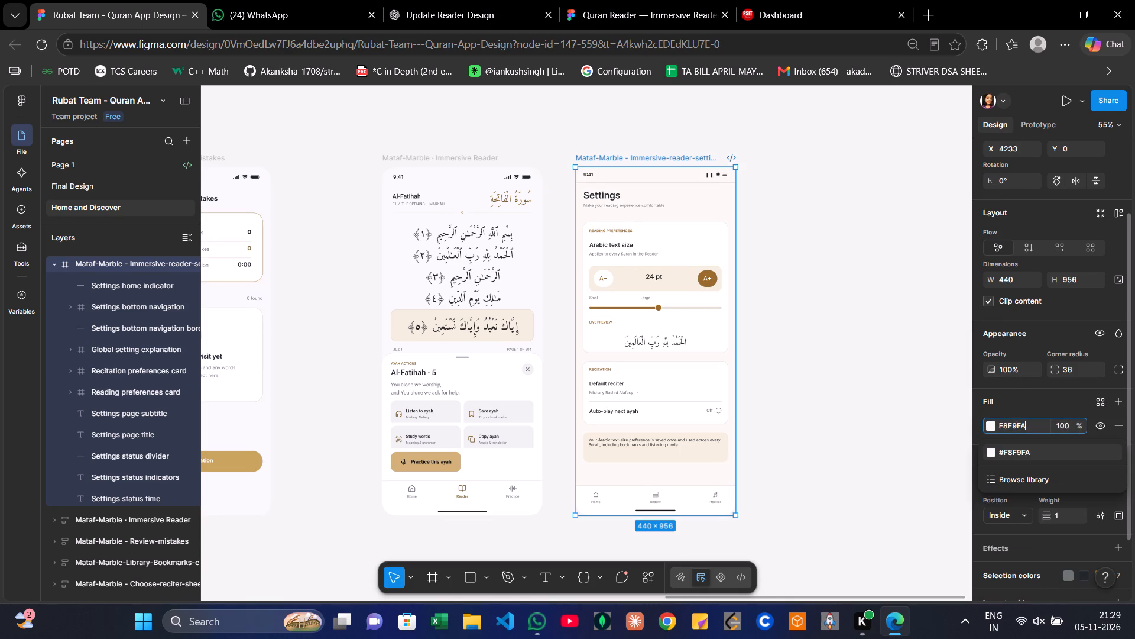
left_click(1010, 459)
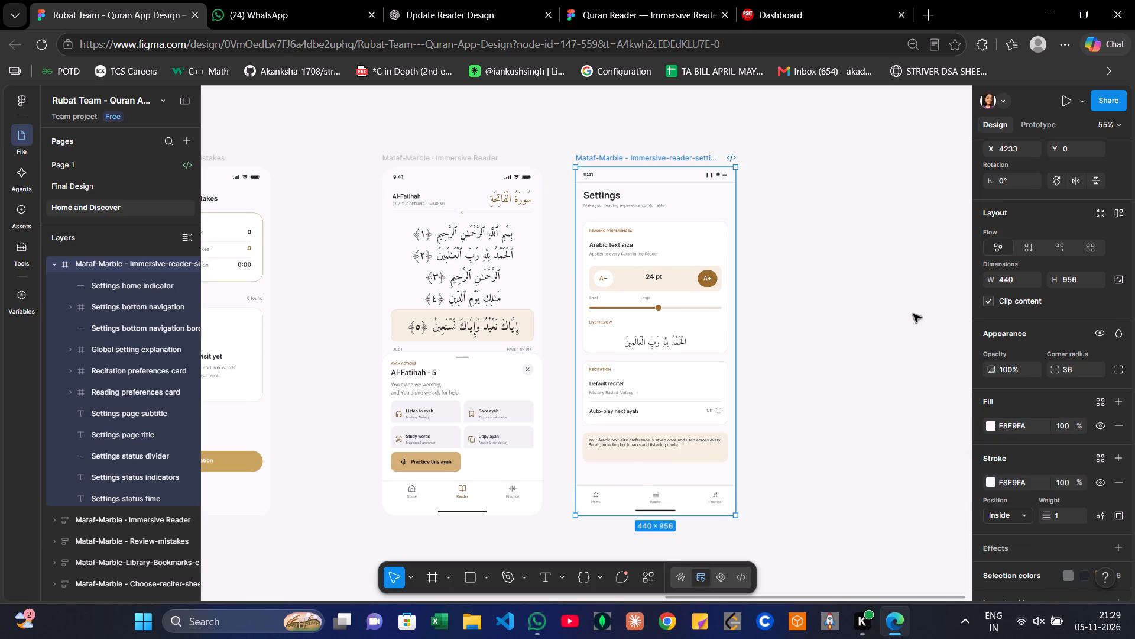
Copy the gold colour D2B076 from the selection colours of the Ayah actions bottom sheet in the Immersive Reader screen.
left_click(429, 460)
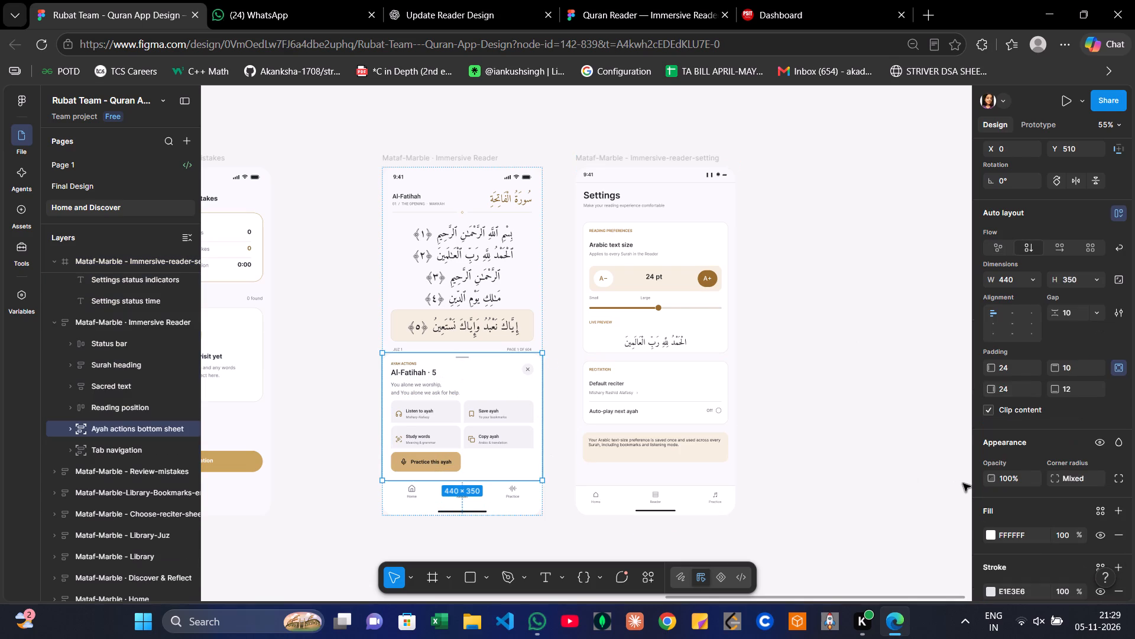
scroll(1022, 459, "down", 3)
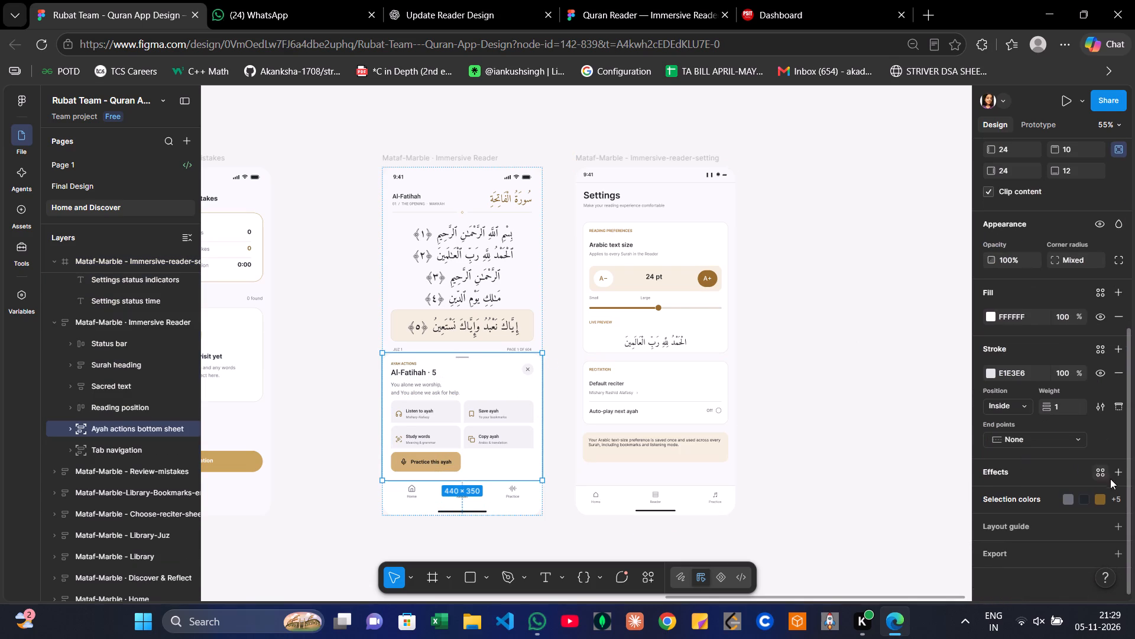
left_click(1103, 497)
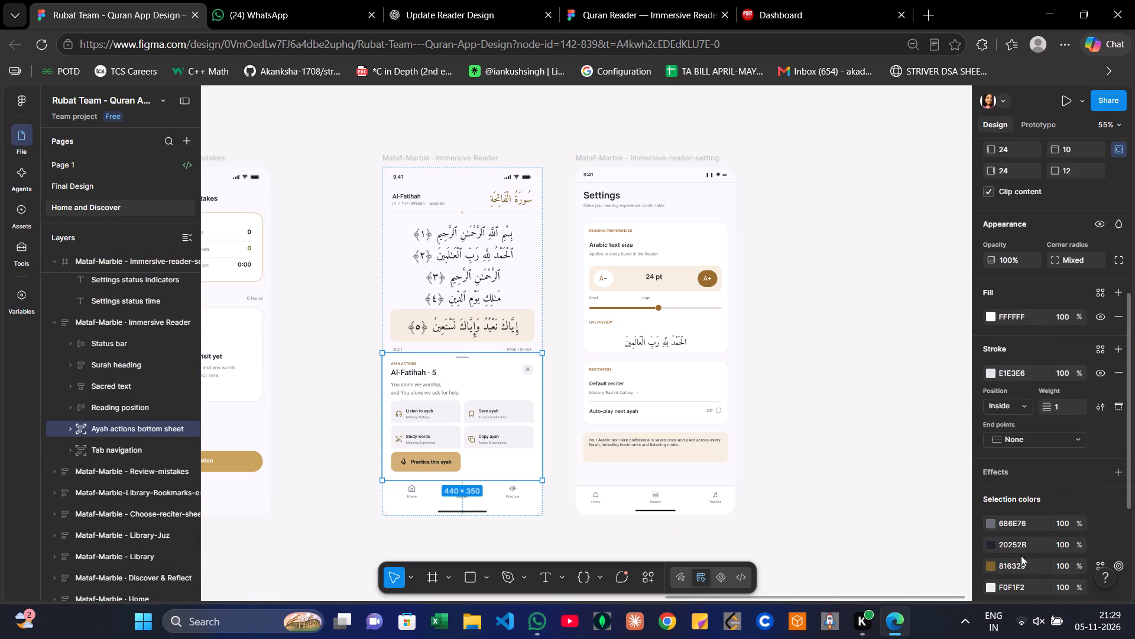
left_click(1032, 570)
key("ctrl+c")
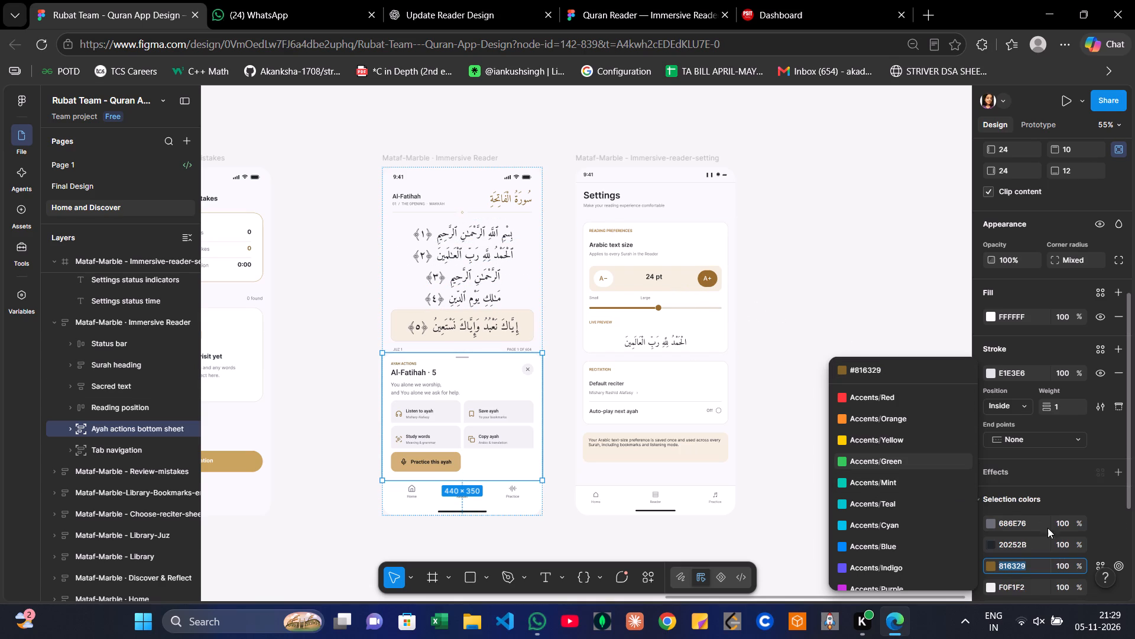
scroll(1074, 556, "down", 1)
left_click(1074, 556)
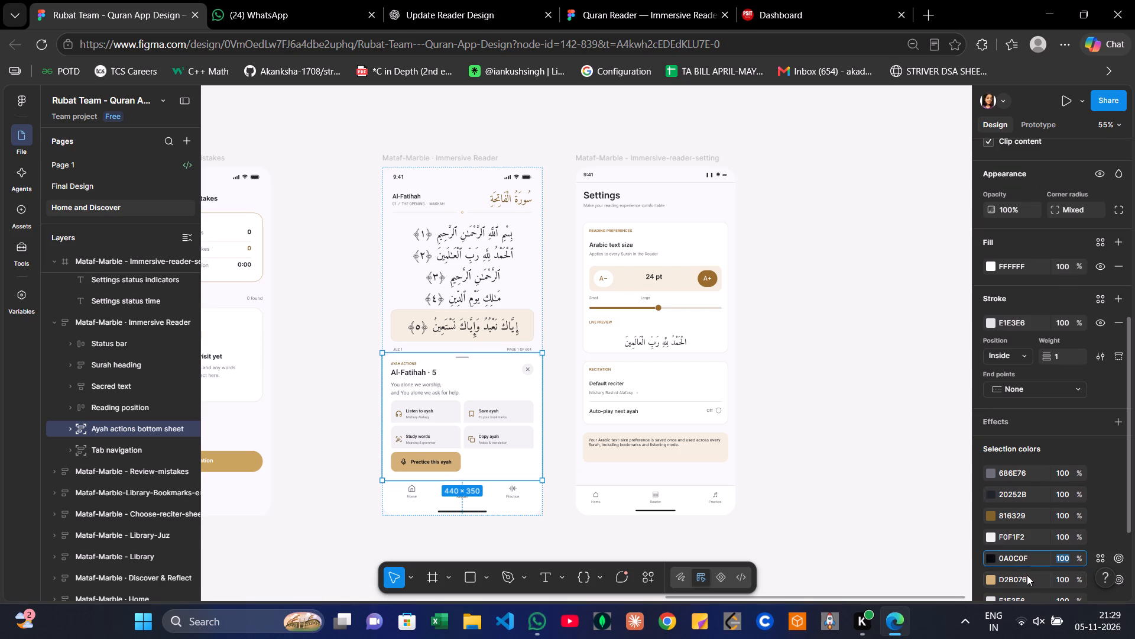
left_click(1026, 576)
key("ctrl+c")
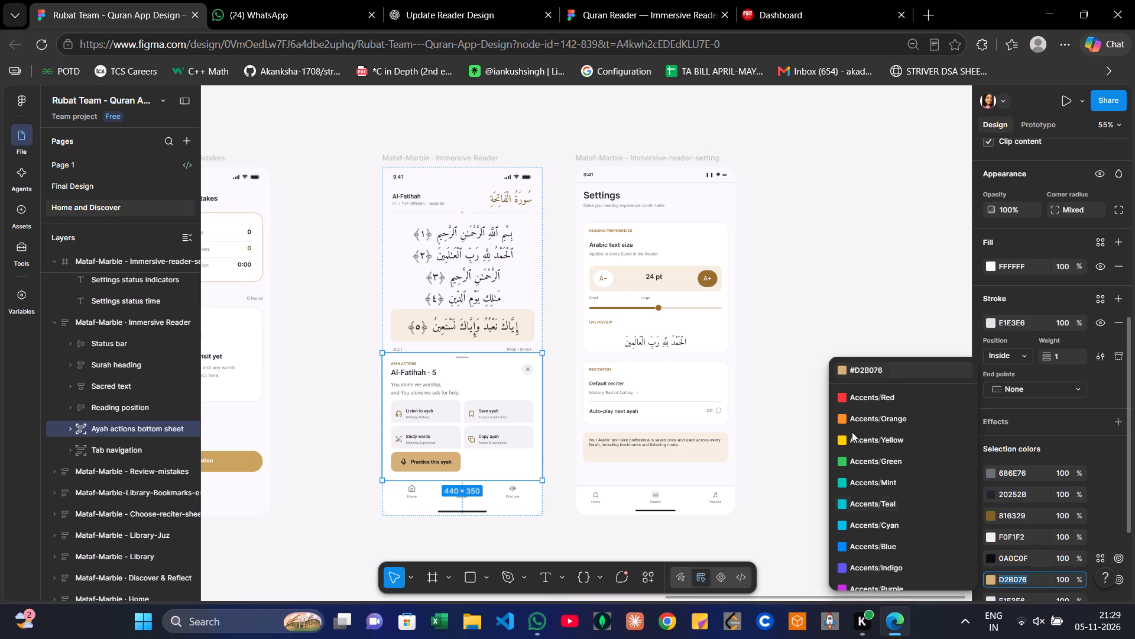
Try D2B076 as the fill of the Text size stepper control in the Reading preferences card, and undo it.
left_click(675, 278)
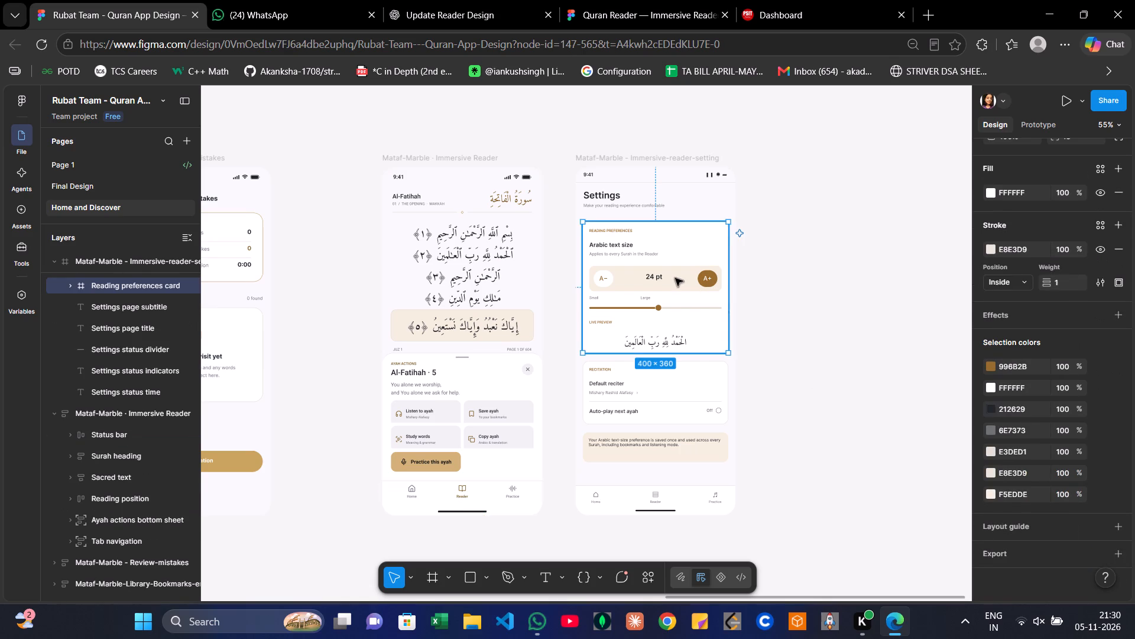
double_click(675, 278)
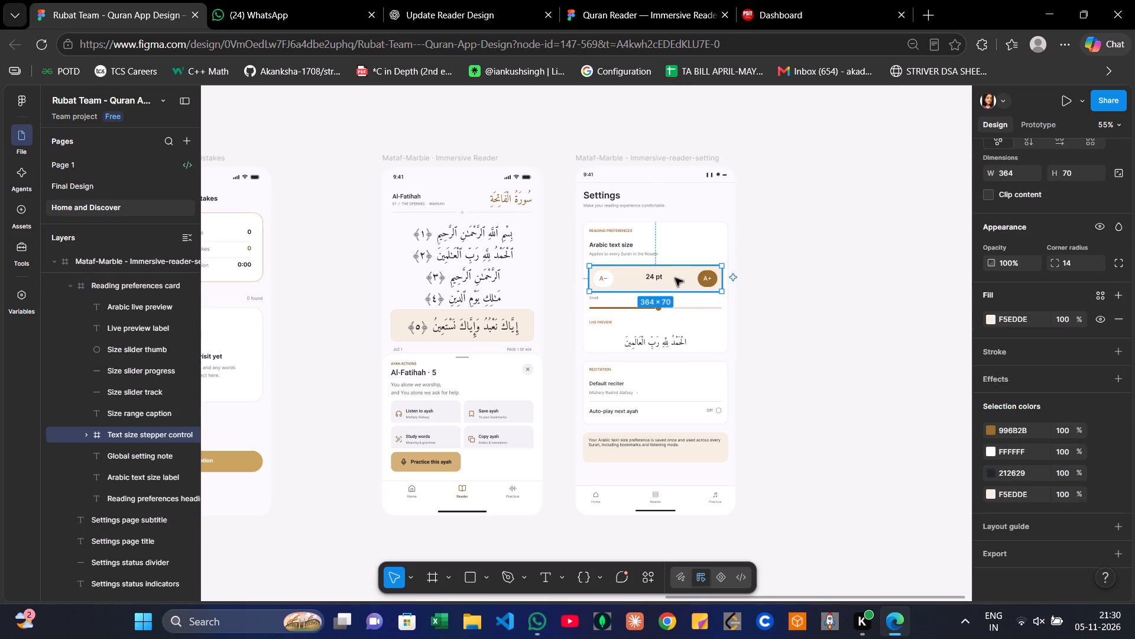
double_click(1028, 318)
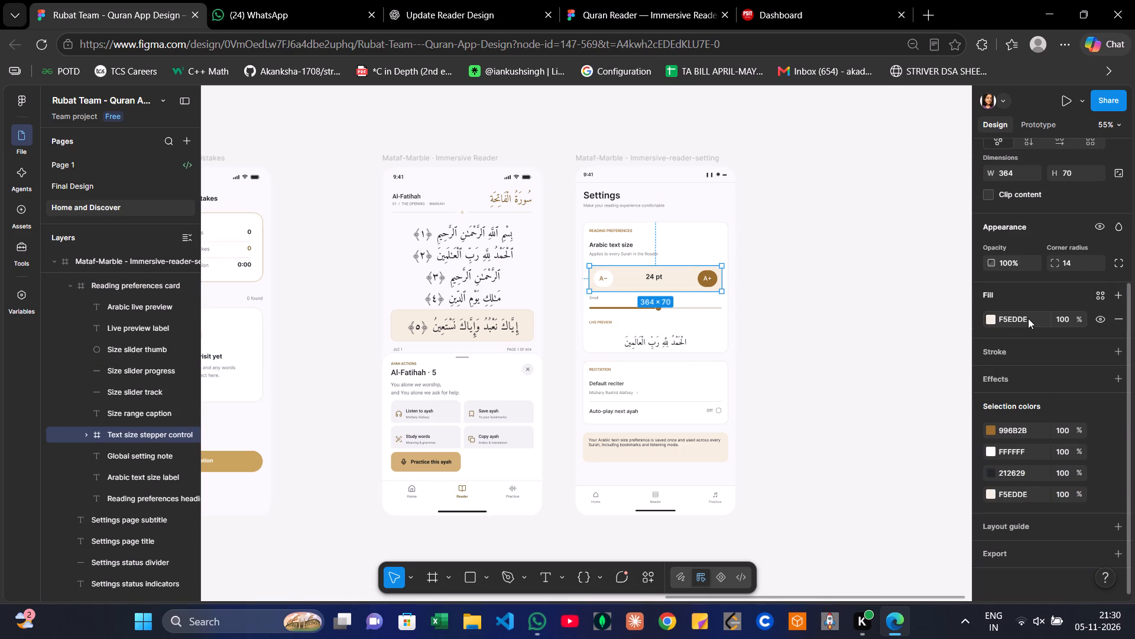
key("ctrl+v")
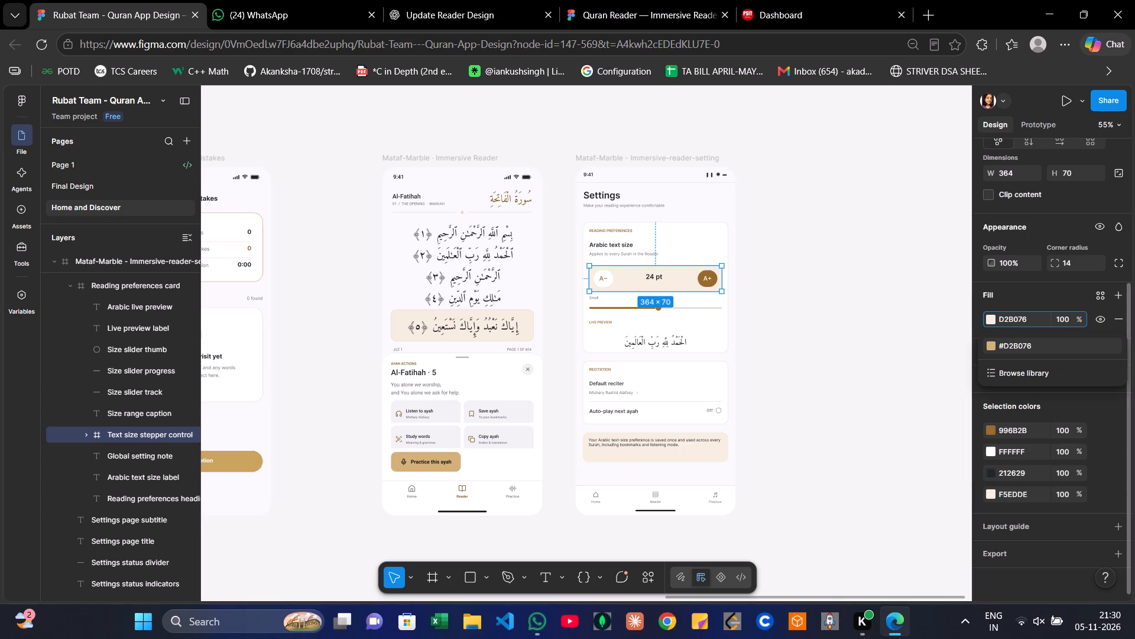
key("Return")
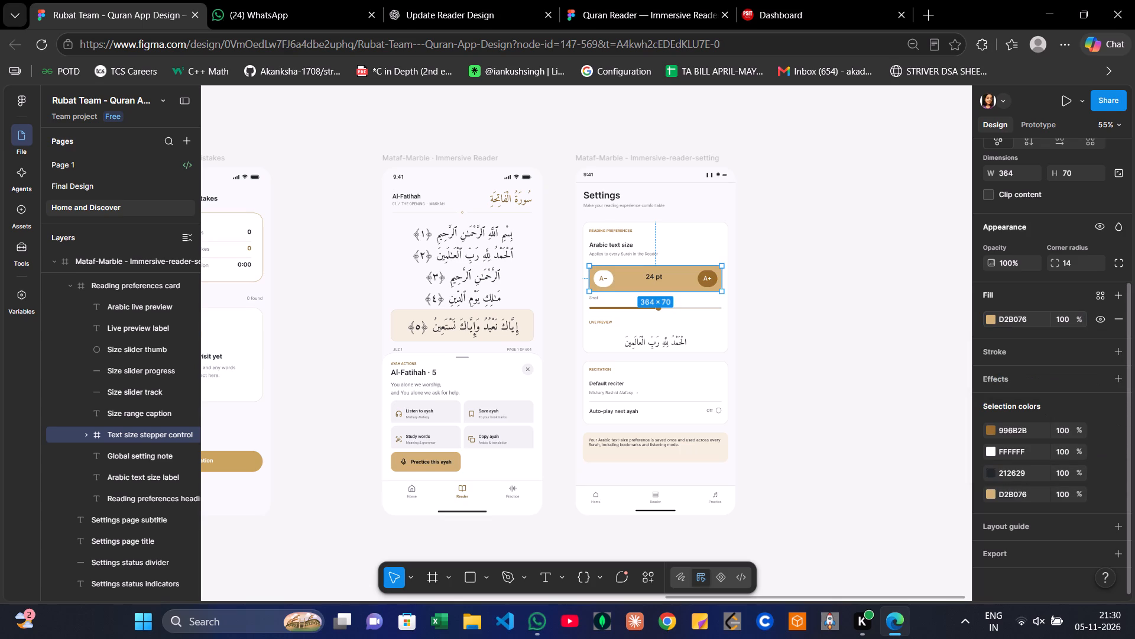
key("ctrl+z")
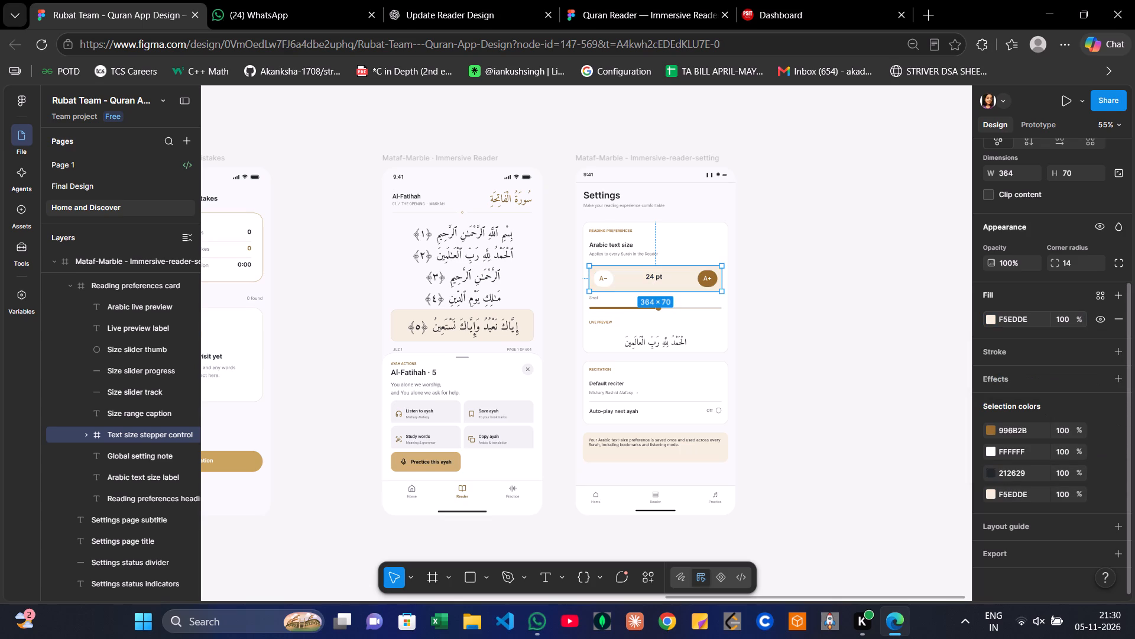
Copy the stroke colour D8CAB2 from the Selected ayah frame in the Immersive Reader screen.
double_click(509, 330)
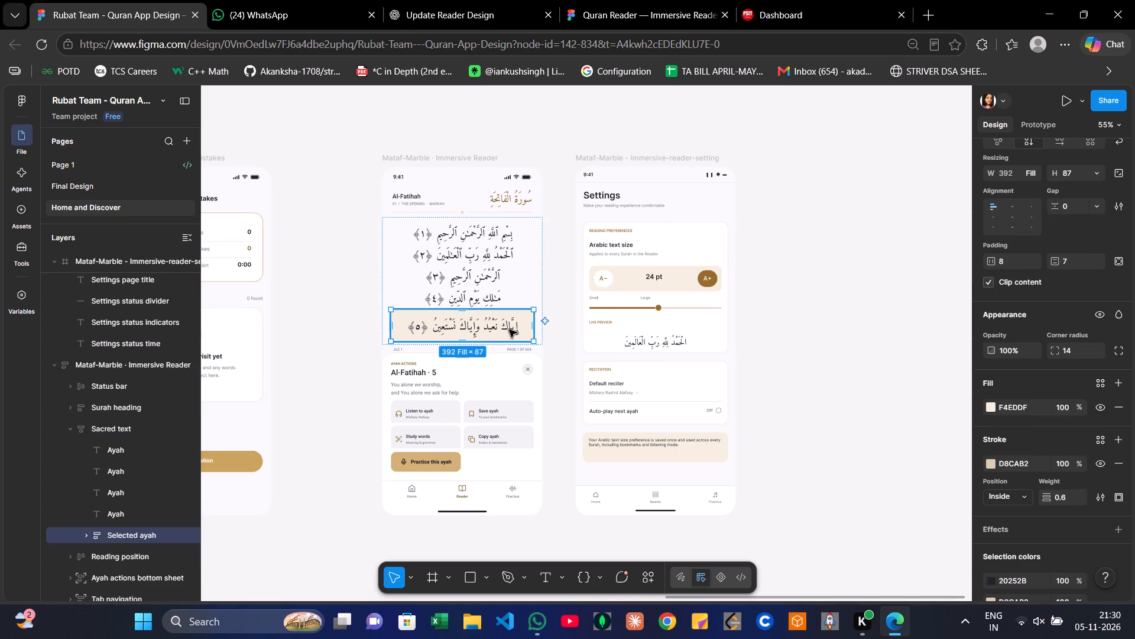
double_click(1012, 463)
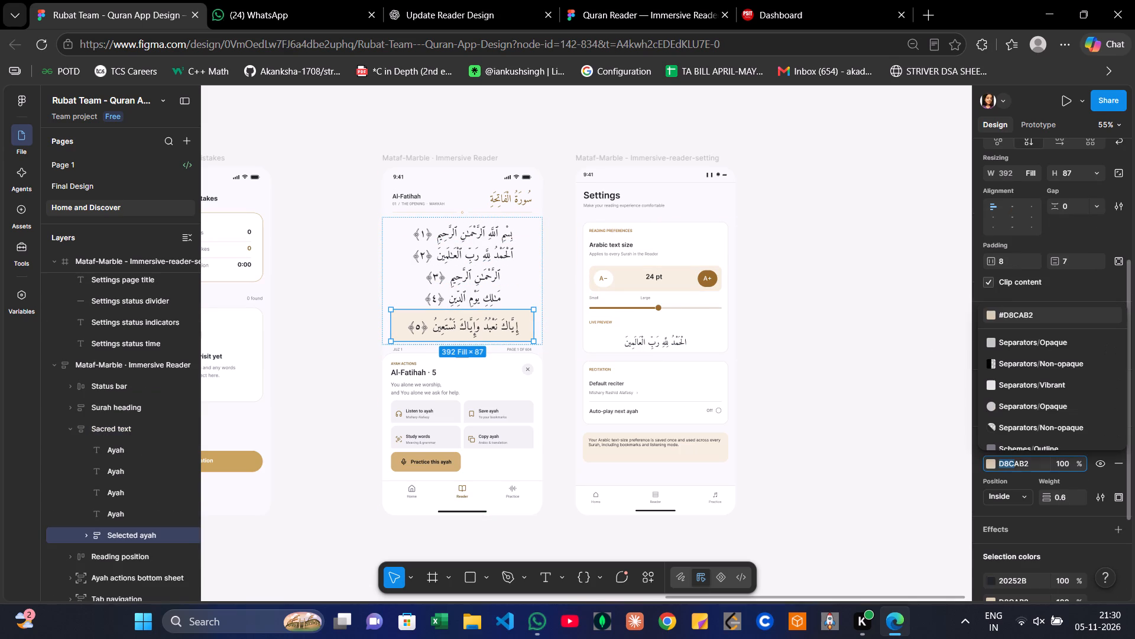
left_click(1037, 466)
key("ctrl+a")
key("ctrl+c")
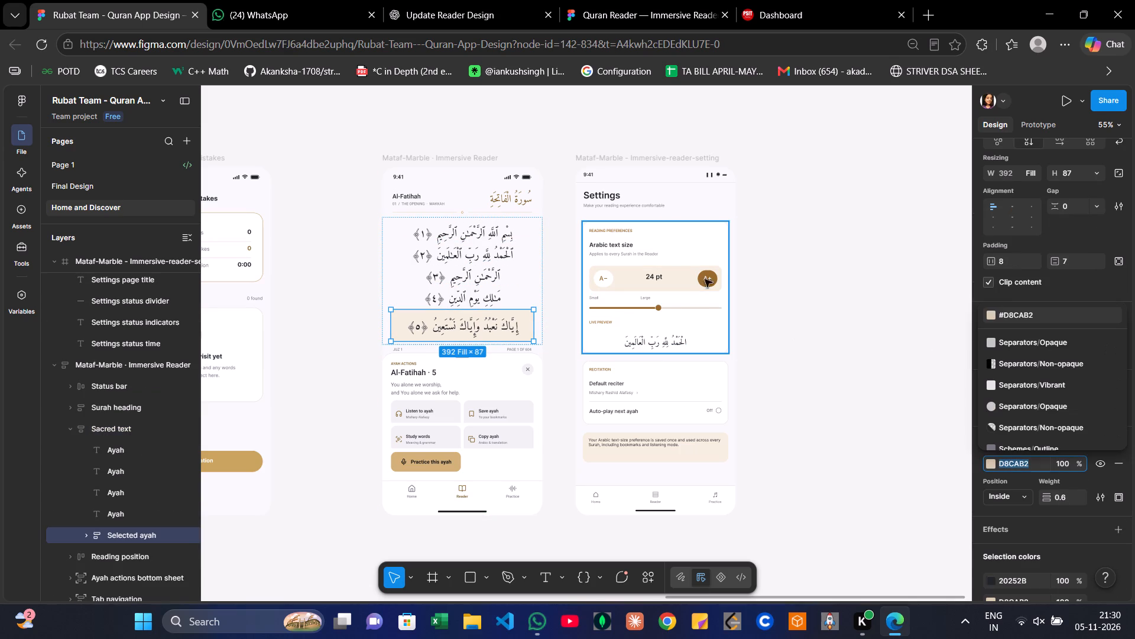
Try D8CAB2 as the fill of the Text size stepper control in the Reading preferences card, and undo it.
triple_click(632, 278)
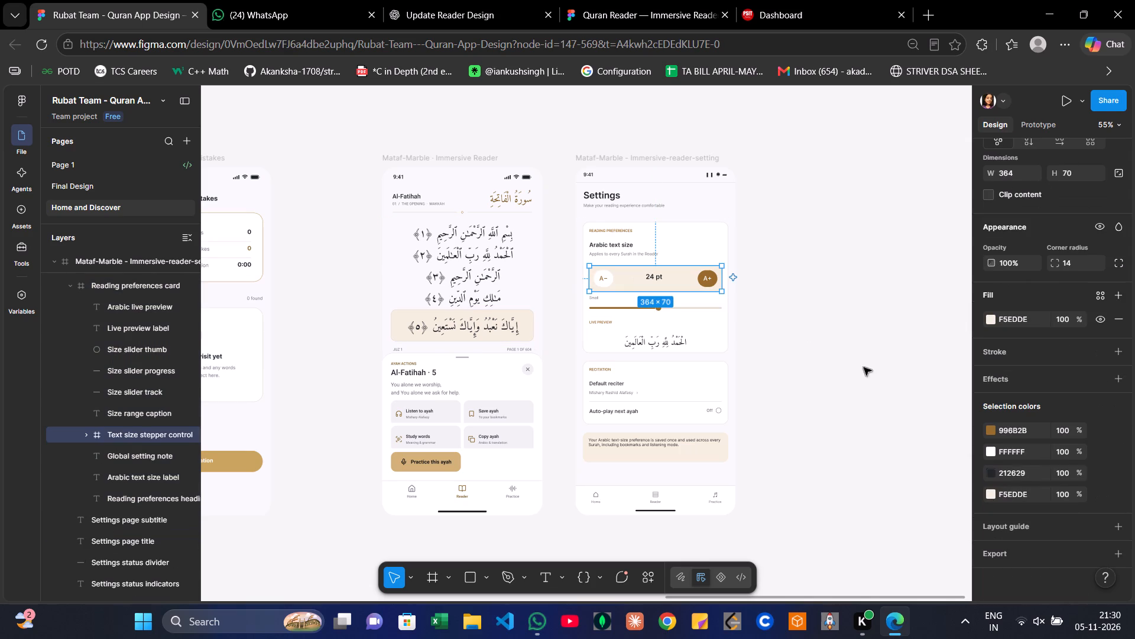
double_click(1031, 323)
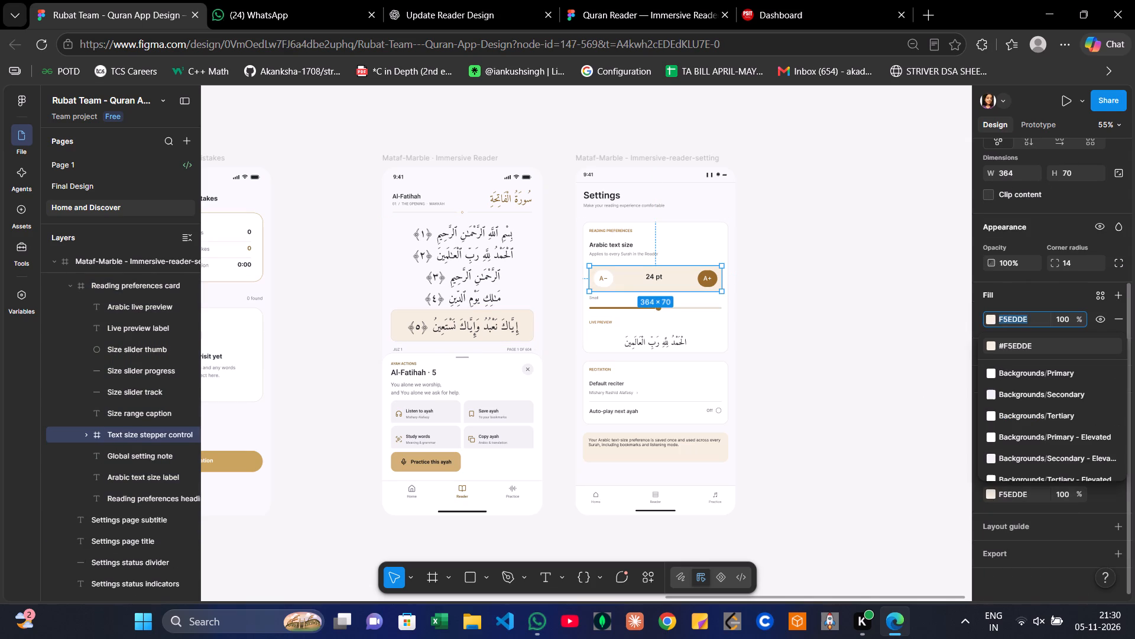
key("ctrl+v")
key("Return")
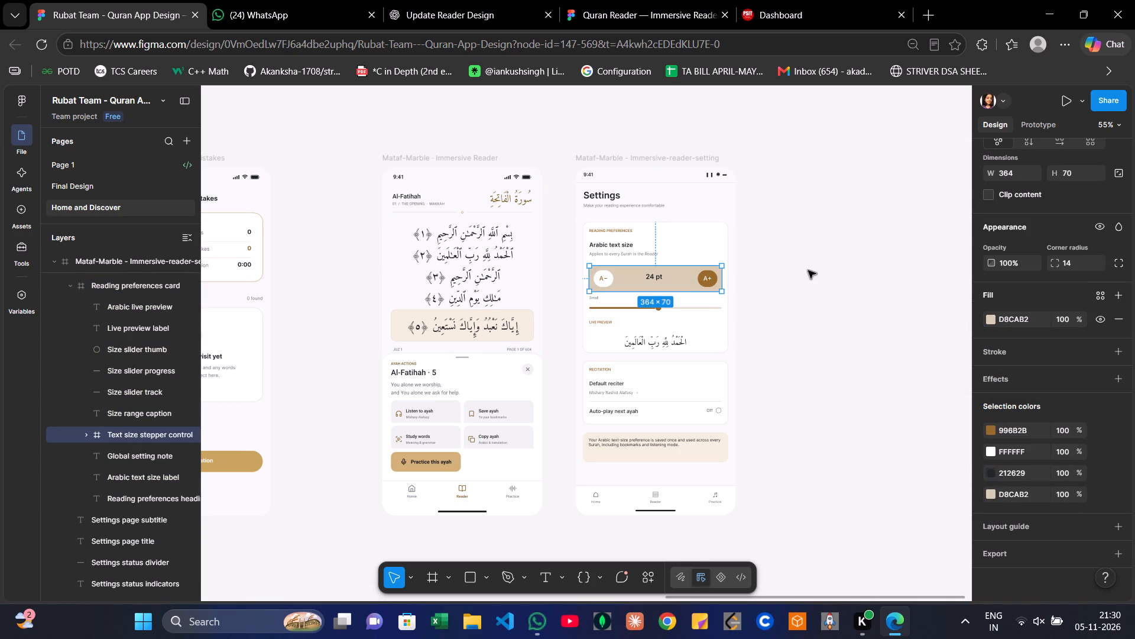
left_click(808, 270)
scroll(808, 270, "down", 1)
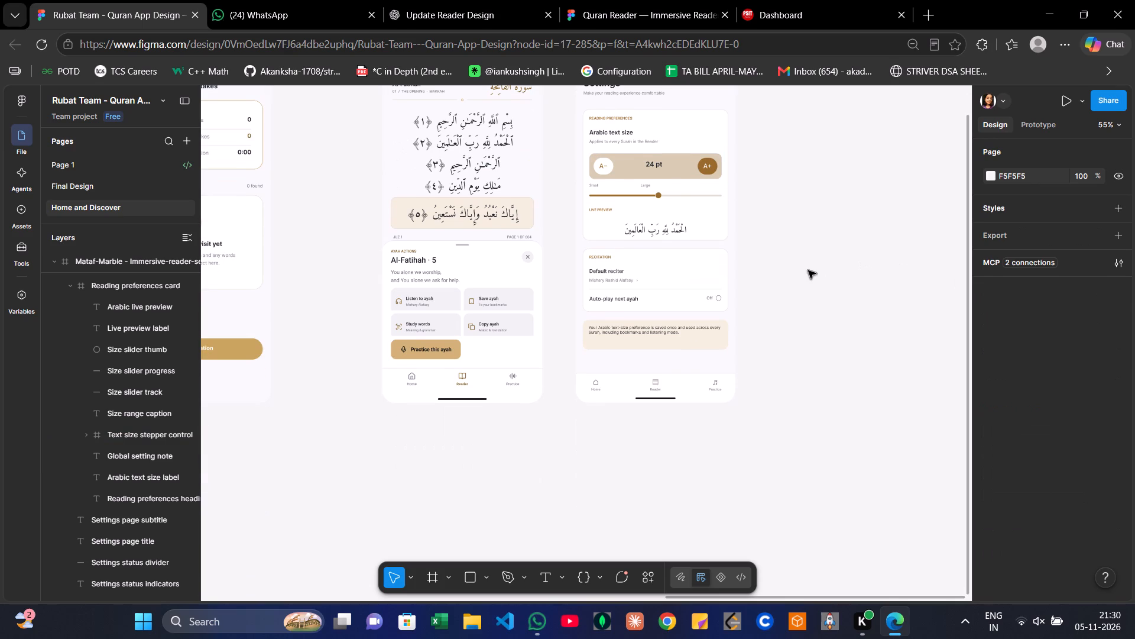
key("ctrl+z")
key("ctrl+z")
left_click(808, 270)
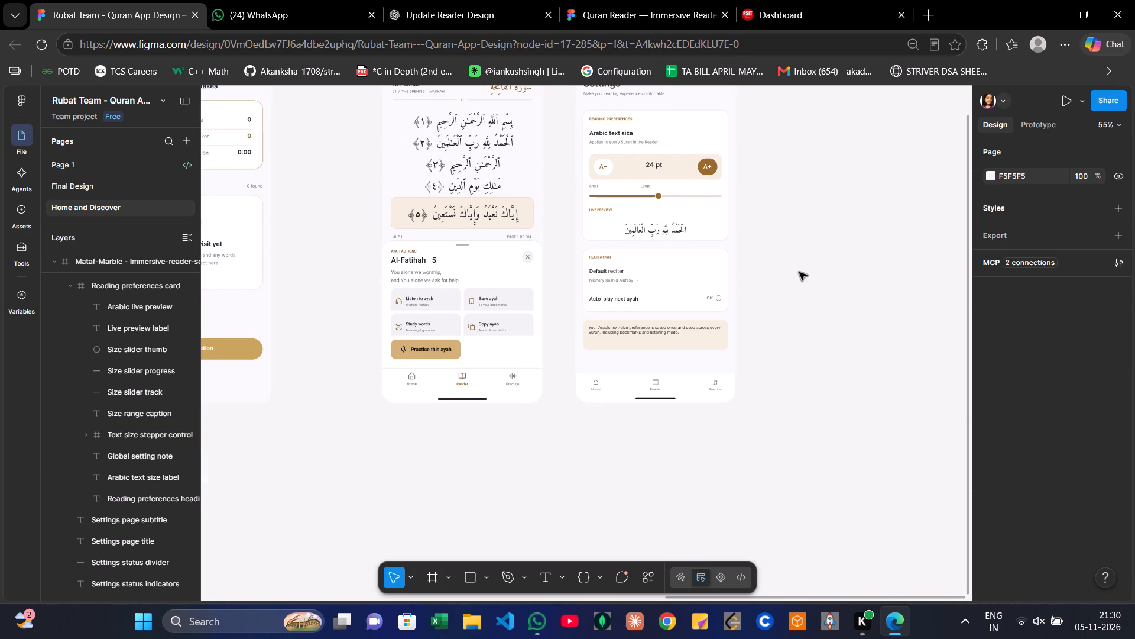
Copy the Tab navigation from the Immersive Reader screen into the Immersive-reader-setting screen, placing it directly above the Settings bottom navigation layer.
scroll(799, 272, "up", 1)
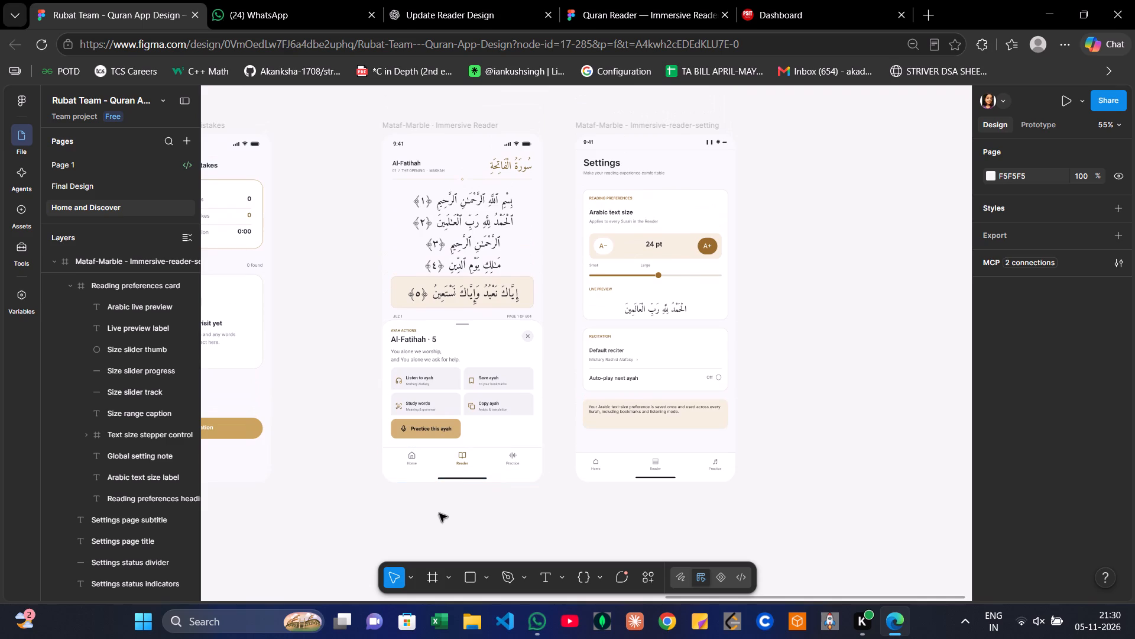
left_click(457, 477)
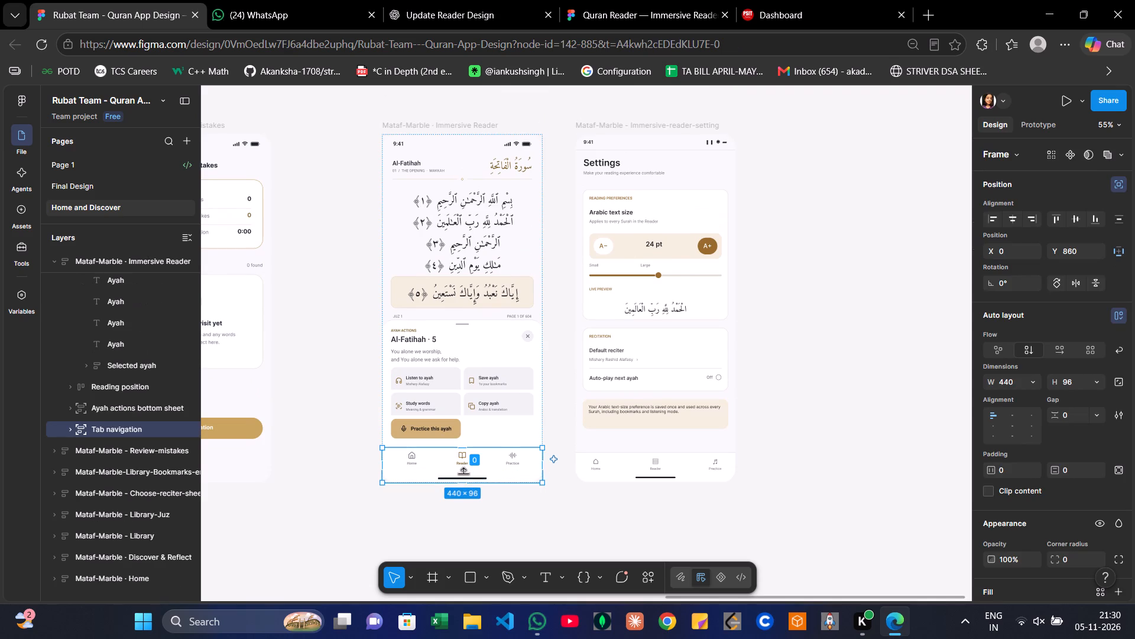
key("ctrl+c")
left_click(606, 475)
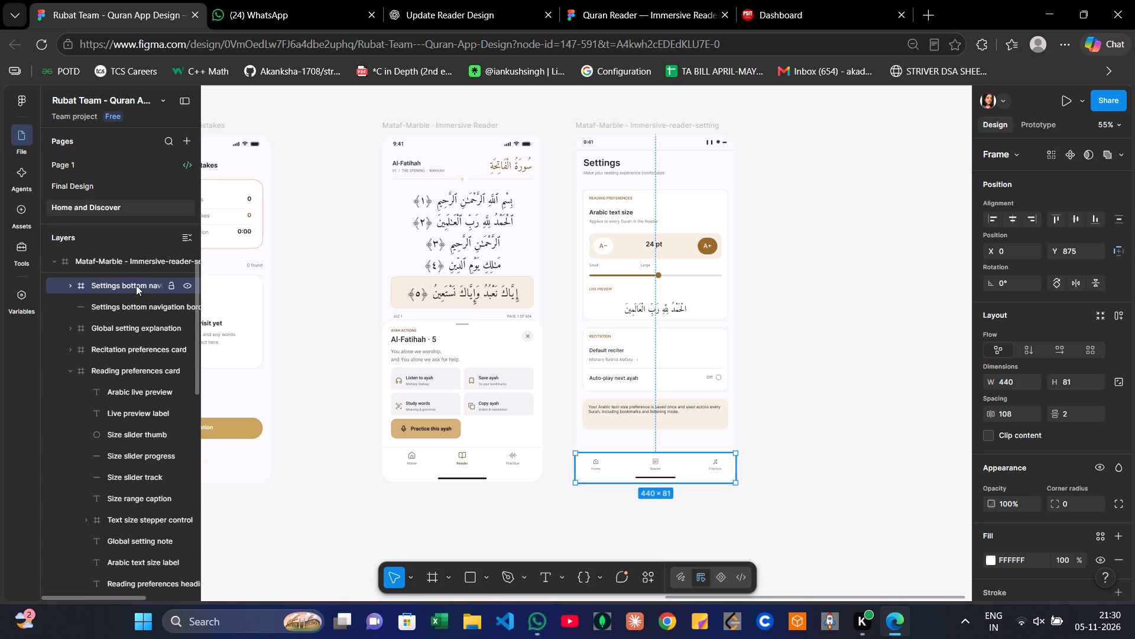
key("ctrl+v")
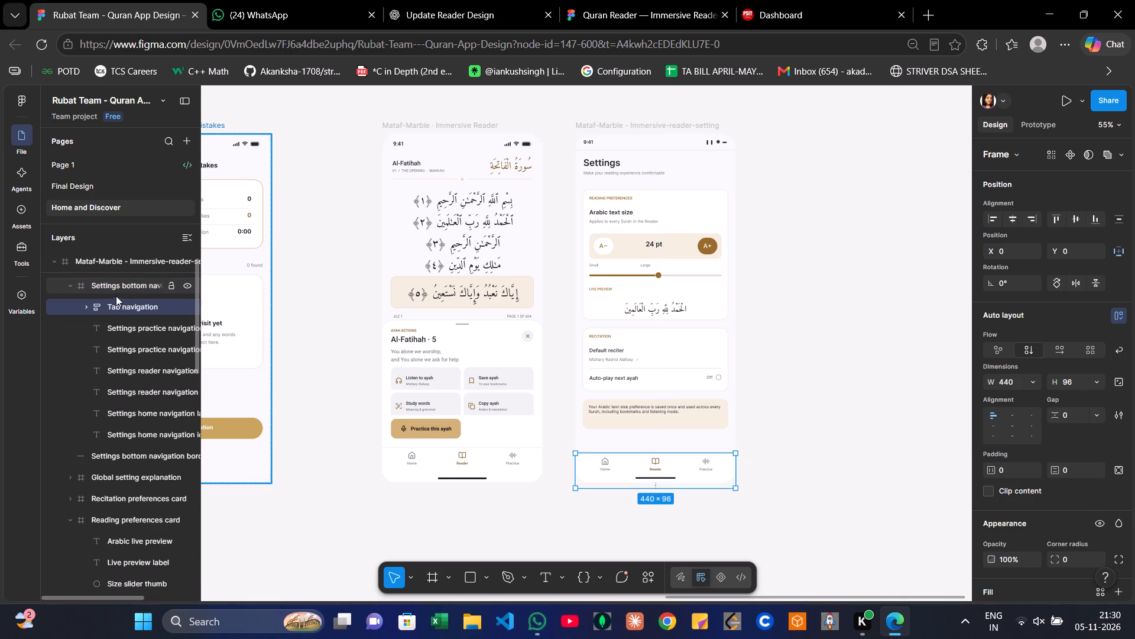
left_click_drag(107, 306, 81, 304)
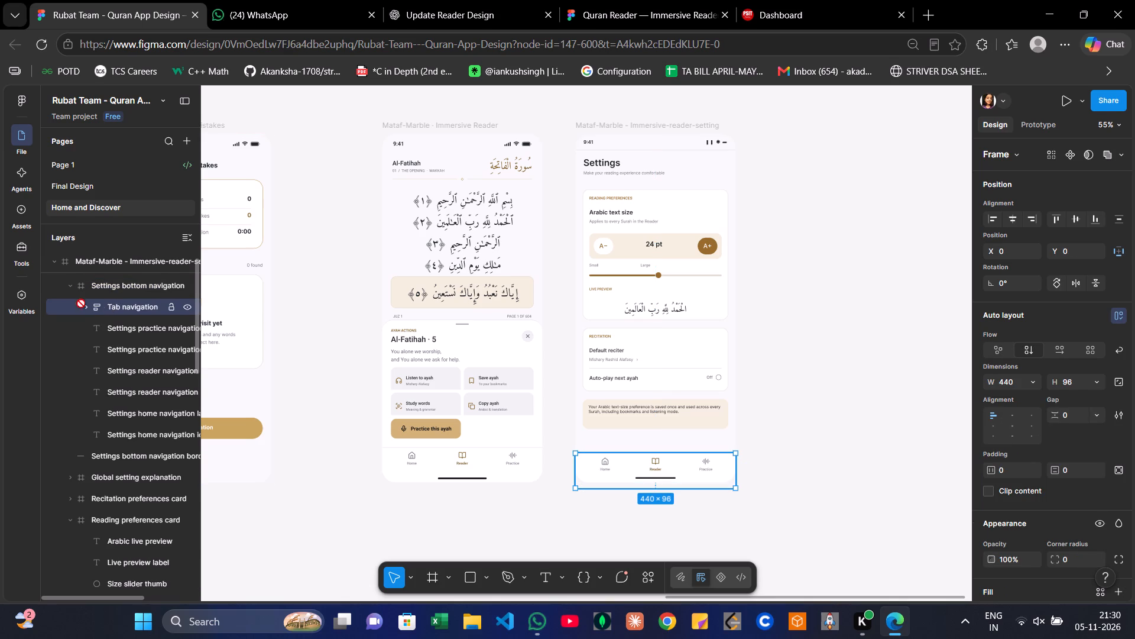
left_click_drag(81, 304, 76, 294)
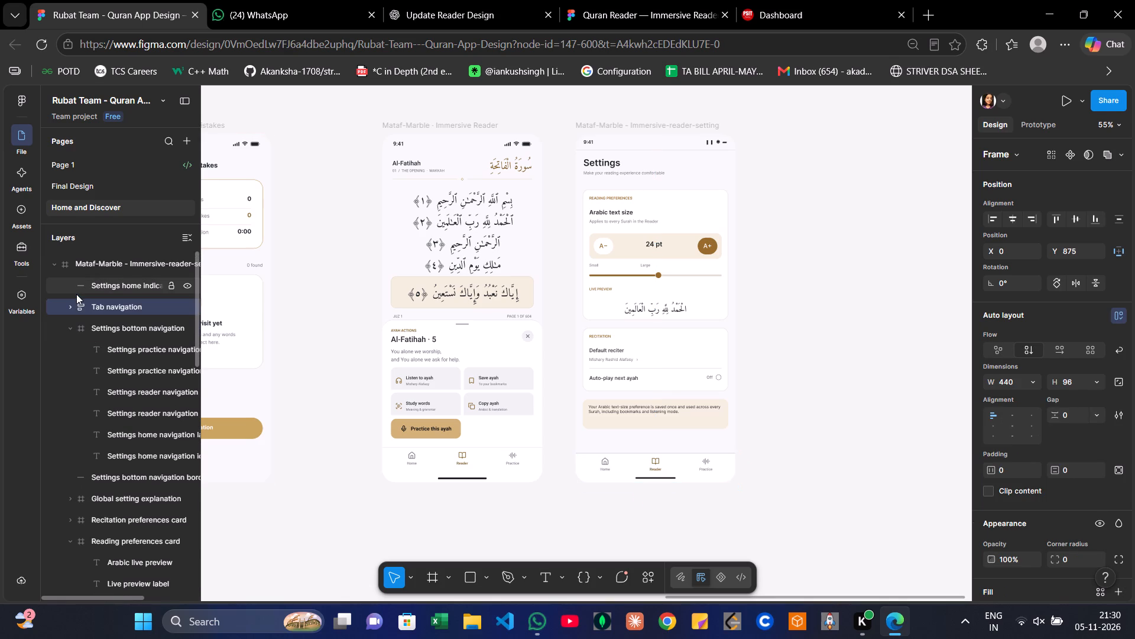
Delete the old Settings bottom navigation frame from the Immersive-reader-setting screen.
left_click(87, 327)
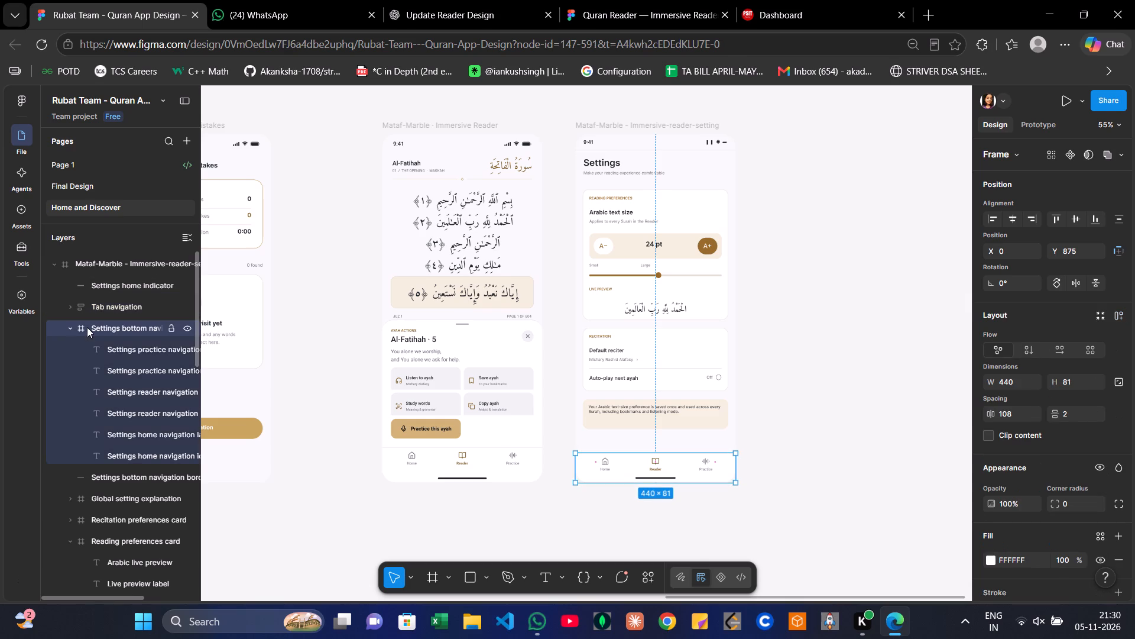
key("Delete")
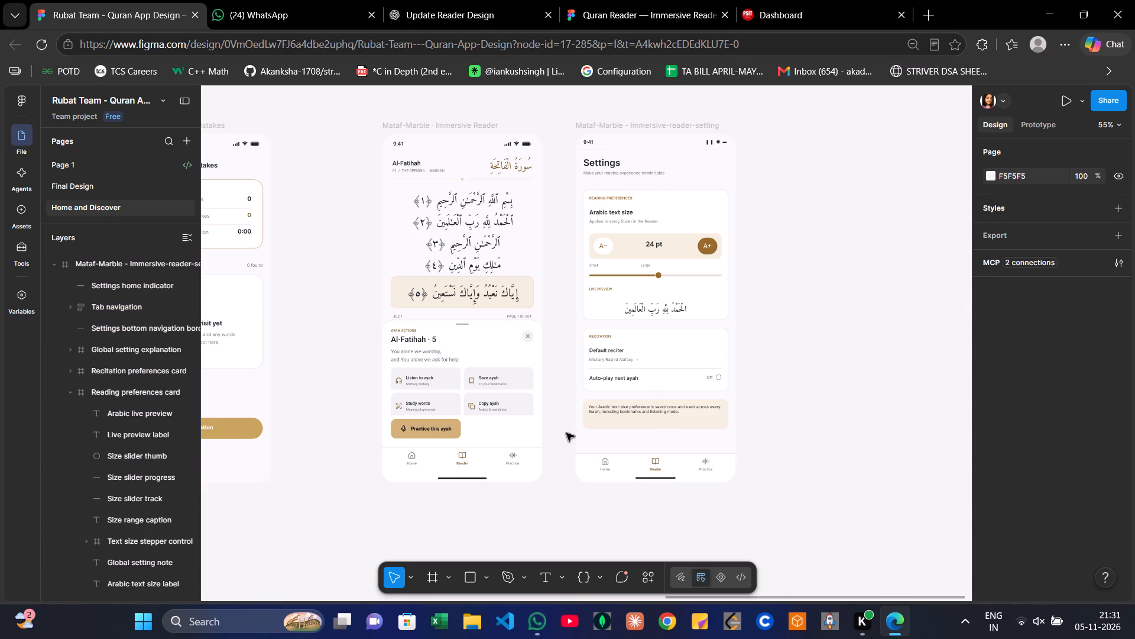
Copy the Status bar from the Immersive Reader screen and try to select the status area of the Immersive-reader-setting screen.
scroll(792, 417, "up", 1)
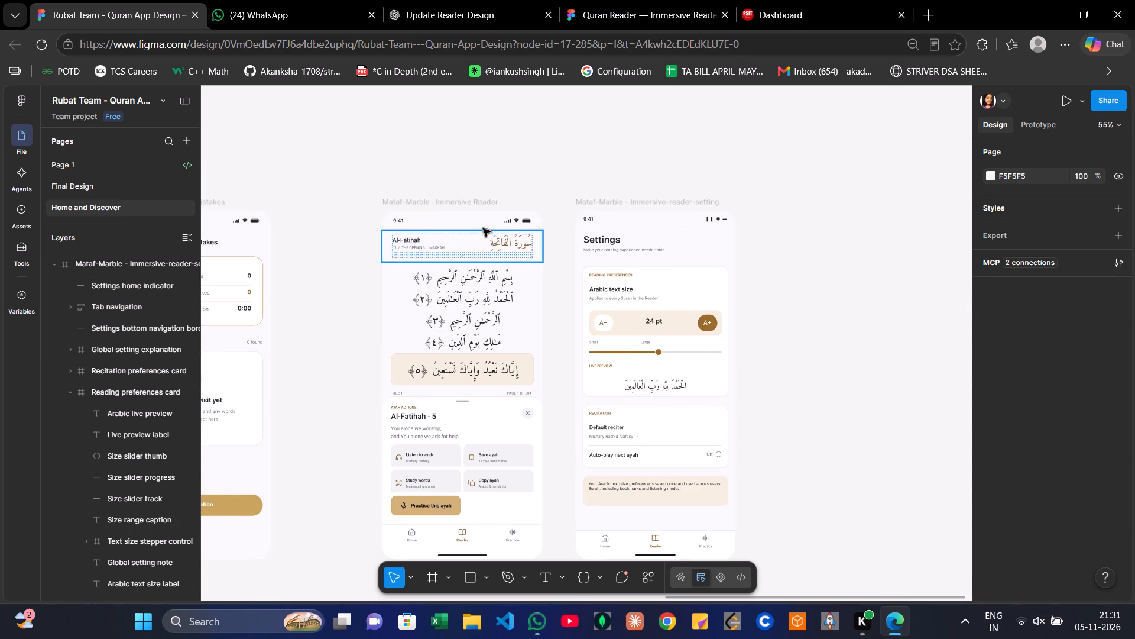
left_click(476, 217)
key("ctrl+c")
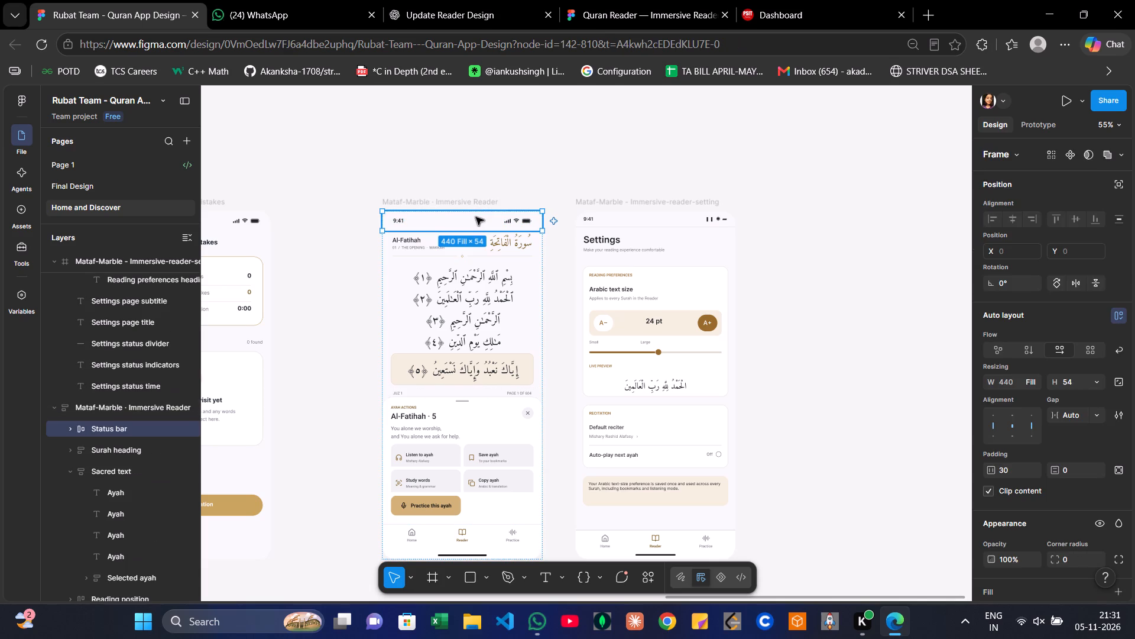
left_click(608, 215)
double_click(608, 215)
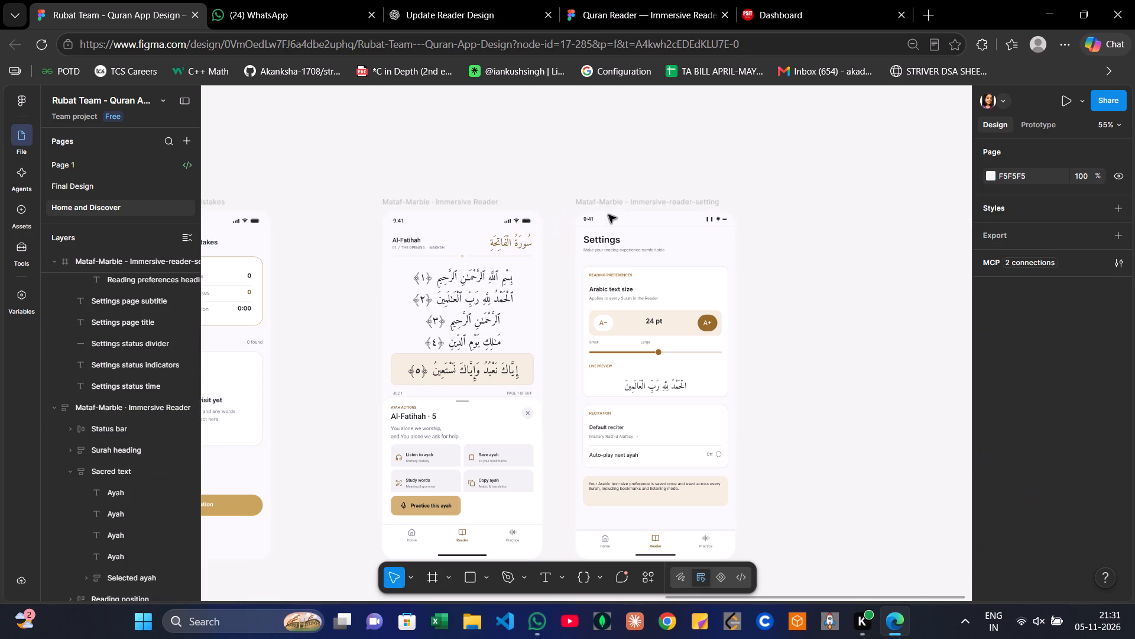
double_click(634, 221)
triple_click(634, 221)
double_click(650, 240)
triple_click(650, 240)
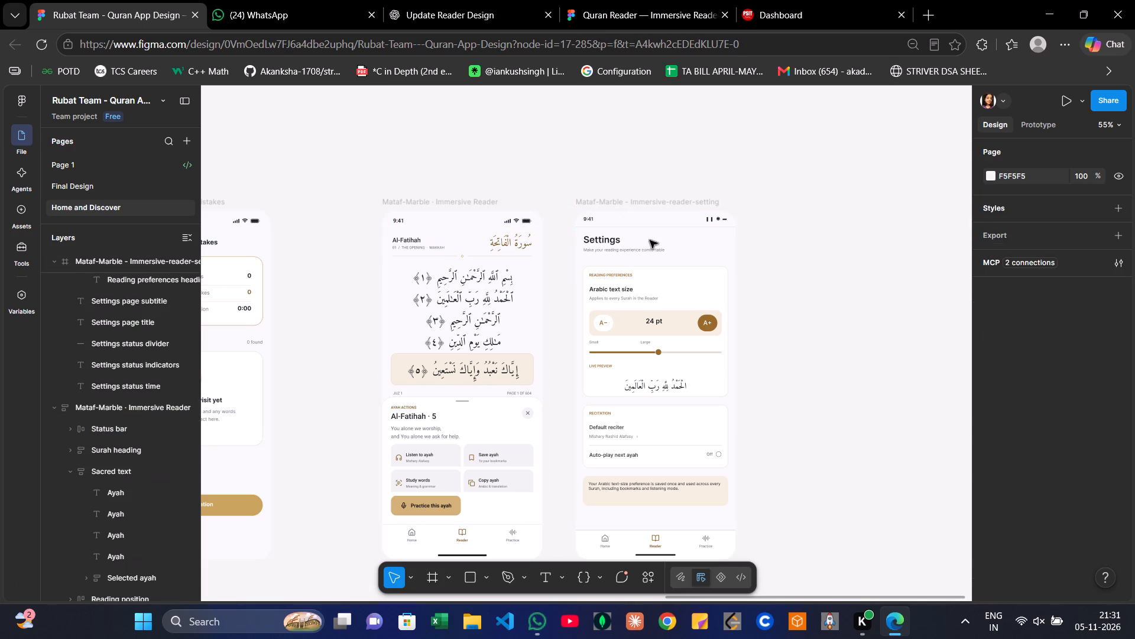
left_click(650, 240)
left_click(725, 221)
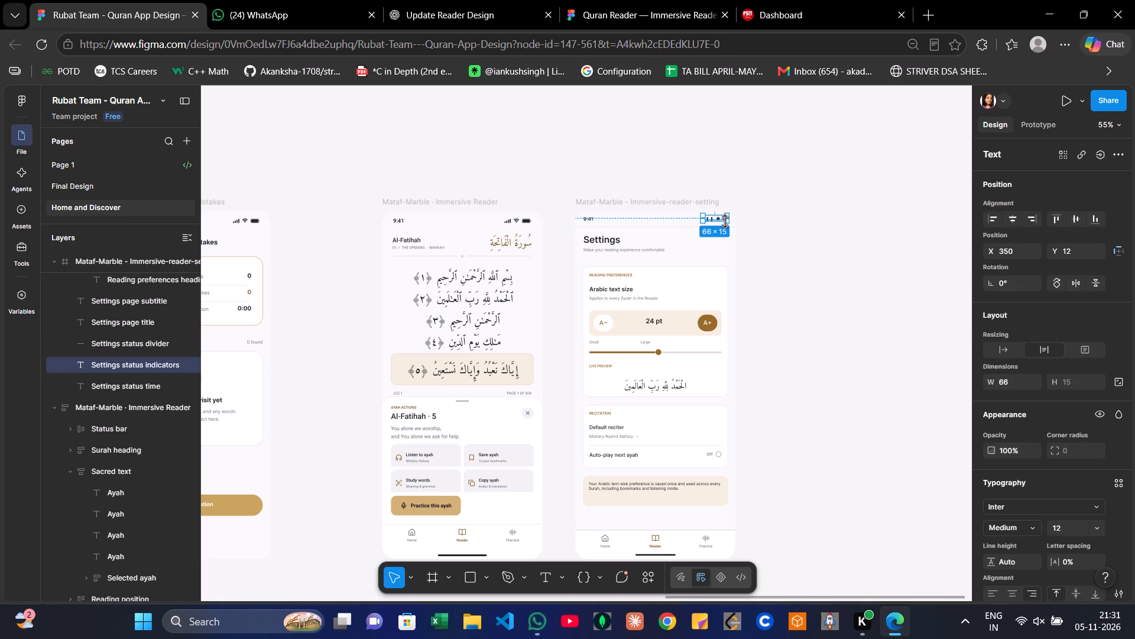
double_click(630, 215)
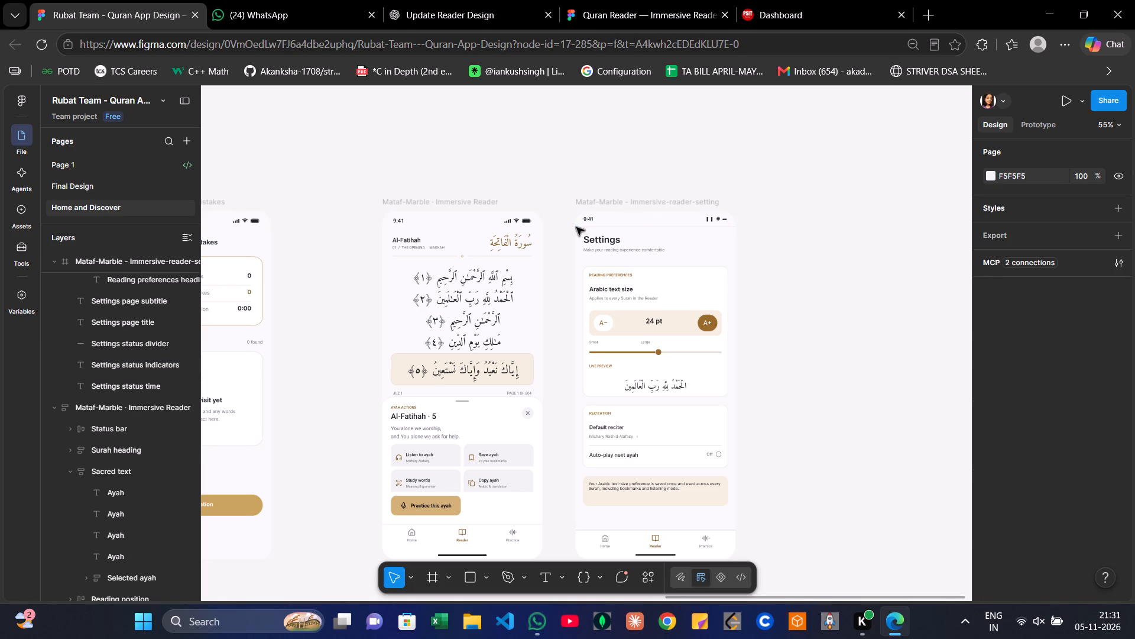
Look through the layers of the Immersive-reader-setting screen and collapse the Reading preferences card.
scroll(100, 305, "up", 1)
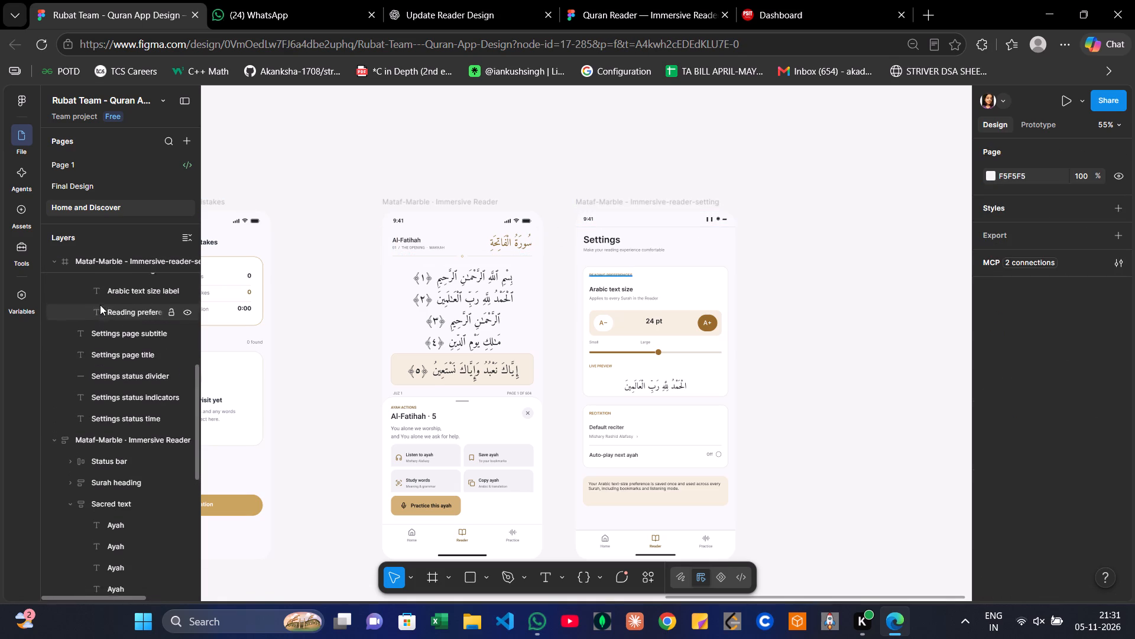
scroll(100, 305, "up", 3)
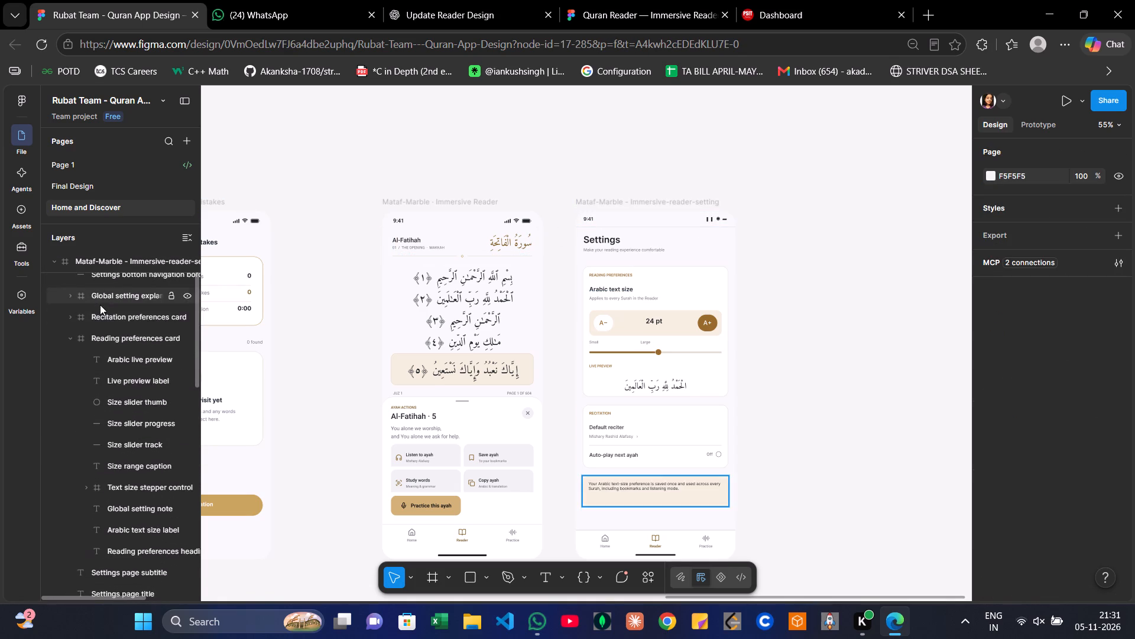
scroll(100, 305, "up", 2)
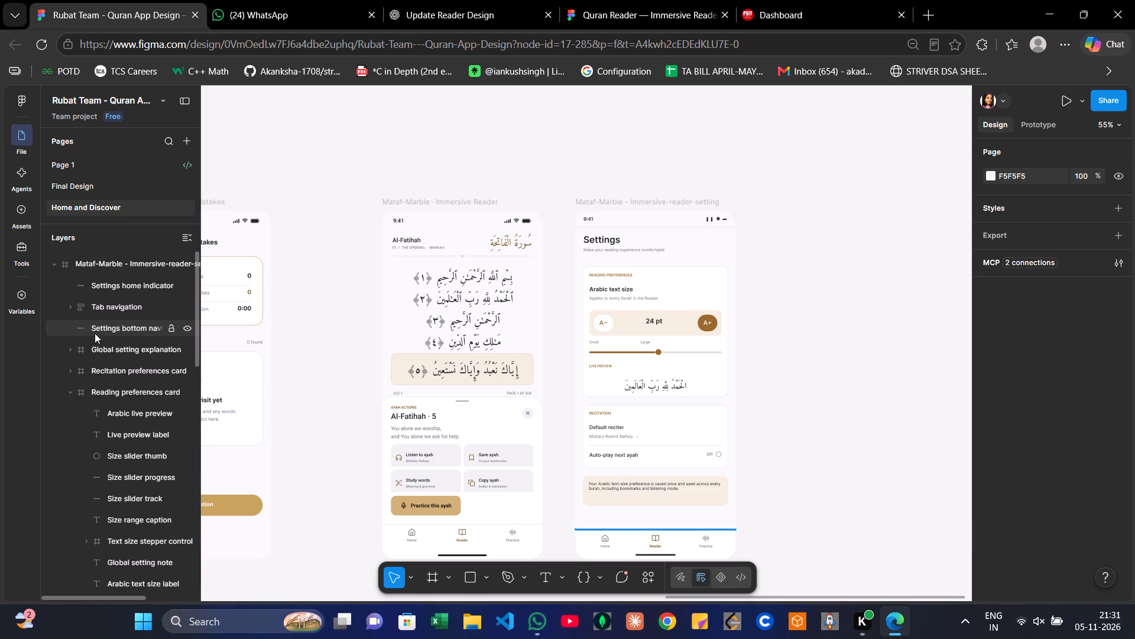
scroll(122, 281, "up", 2)
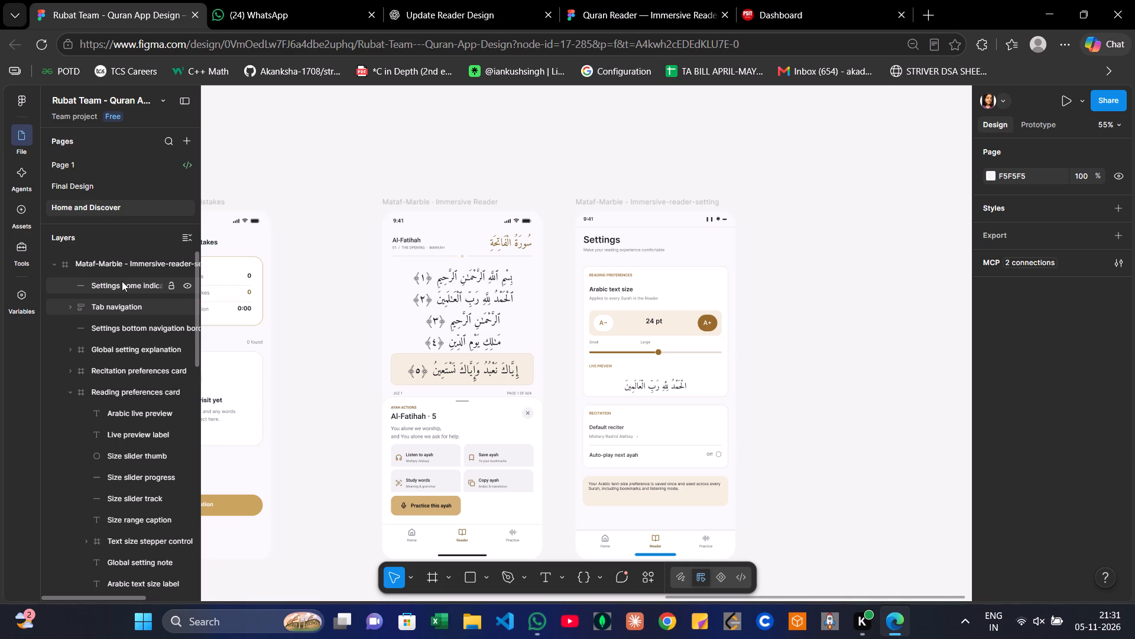
left_click(122, 283)
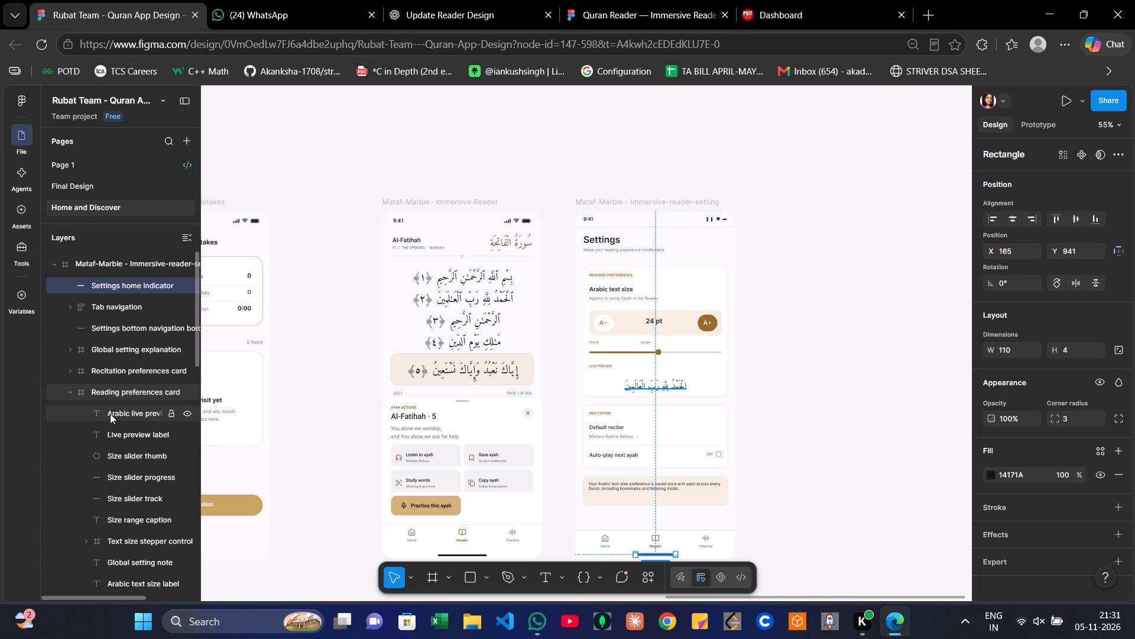
left_click(73, 395)
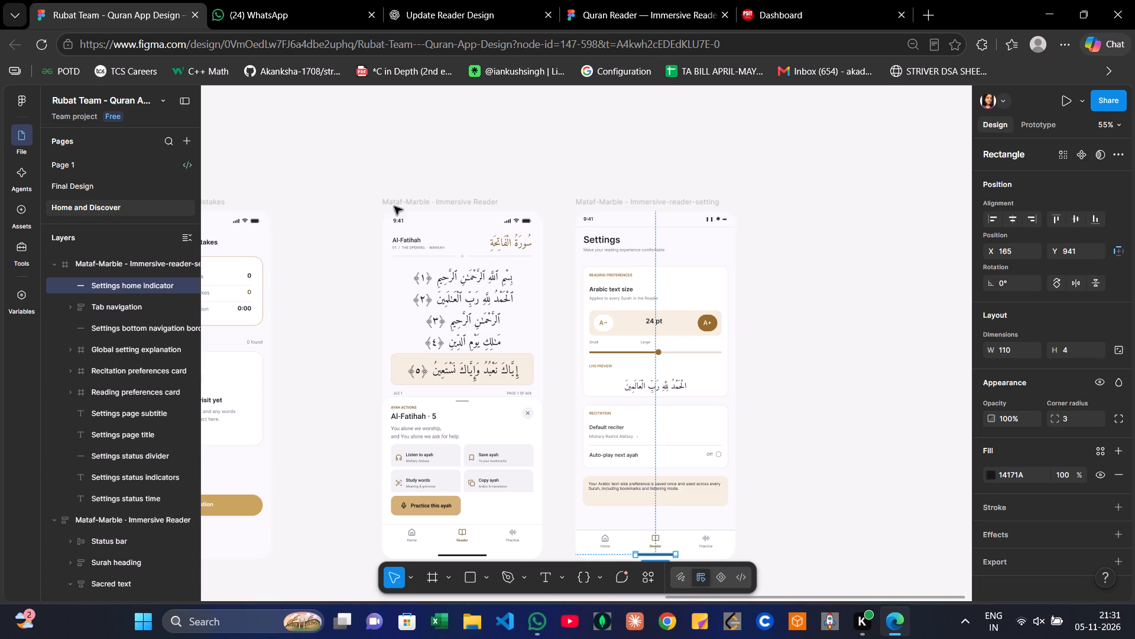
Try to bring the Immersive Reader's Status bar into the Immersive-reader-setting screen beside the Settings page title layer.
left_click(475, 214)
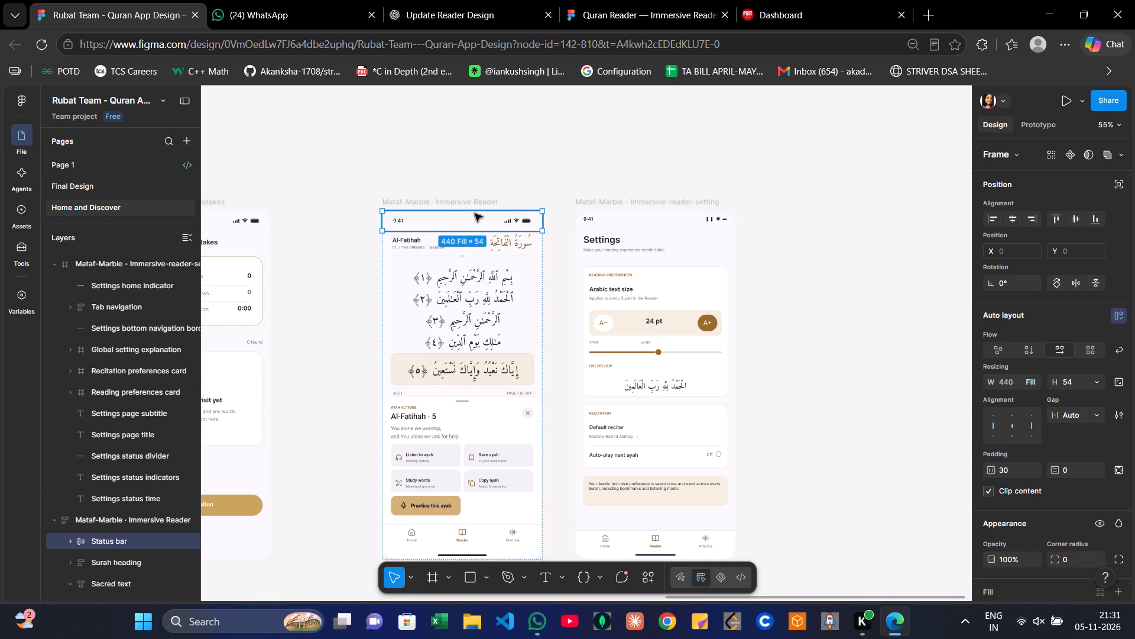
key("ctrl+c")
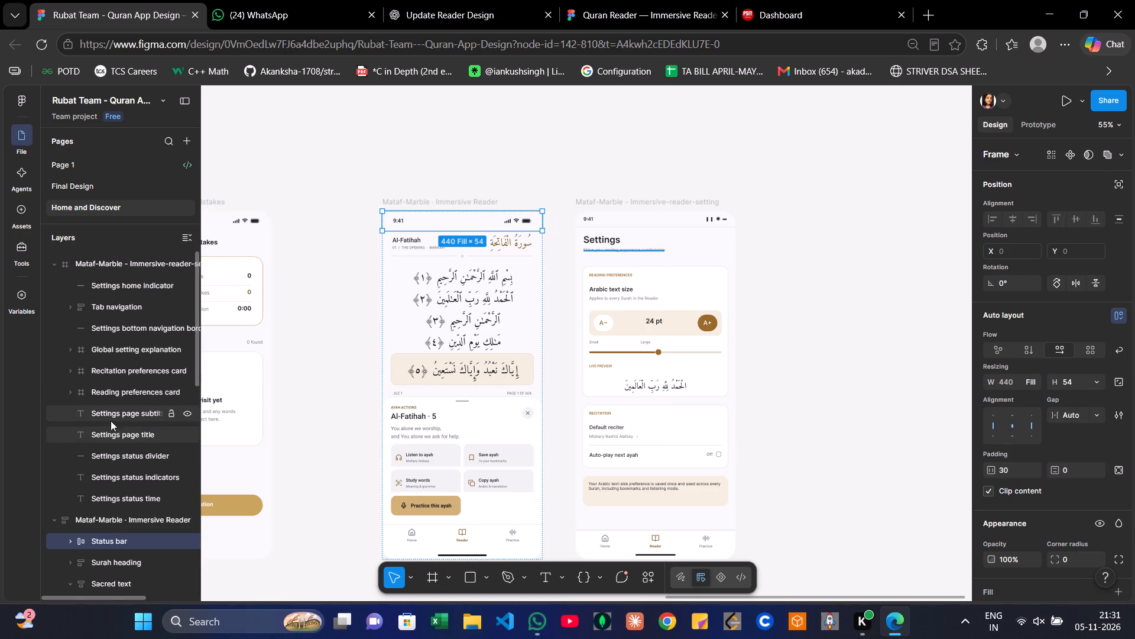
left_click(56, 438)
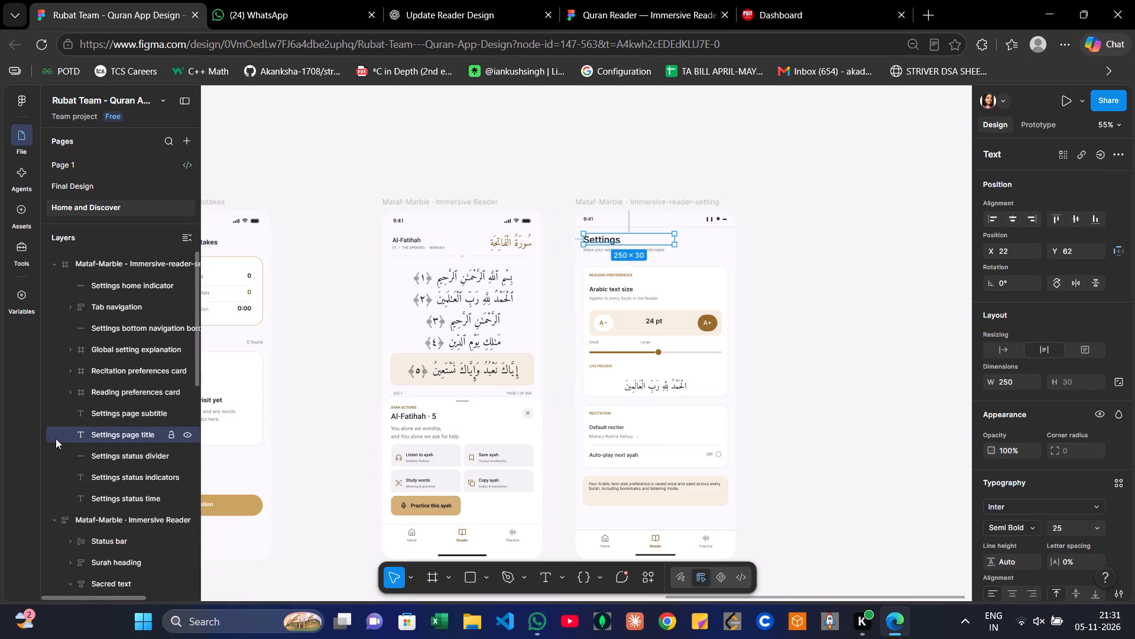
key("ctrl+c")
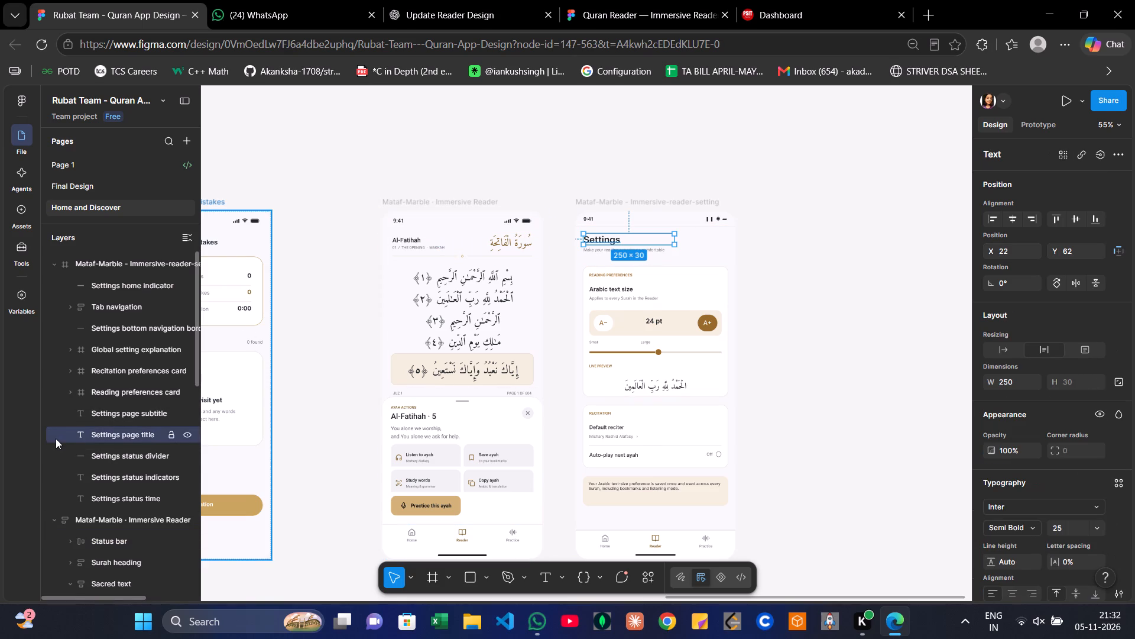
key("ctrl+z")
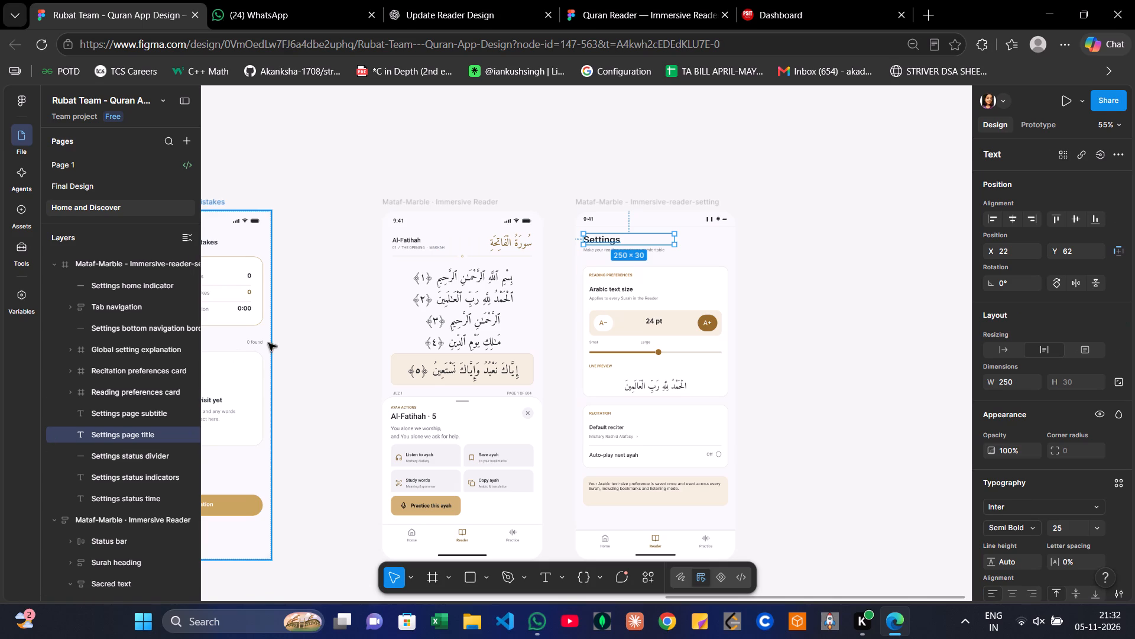
Delete the old status indicators, status time and status divider from the top of the Immersive-reader-setting screen.
scroll(531, 164, "right", 1)
left_click(531, 164)
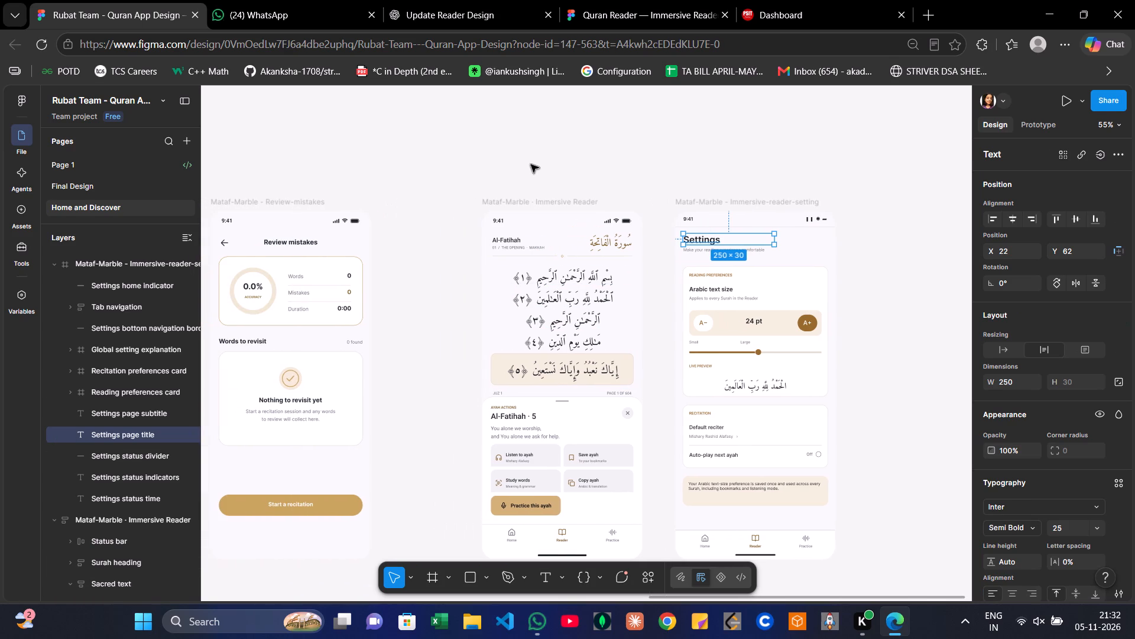
scroll(531, 164, "left", 1)
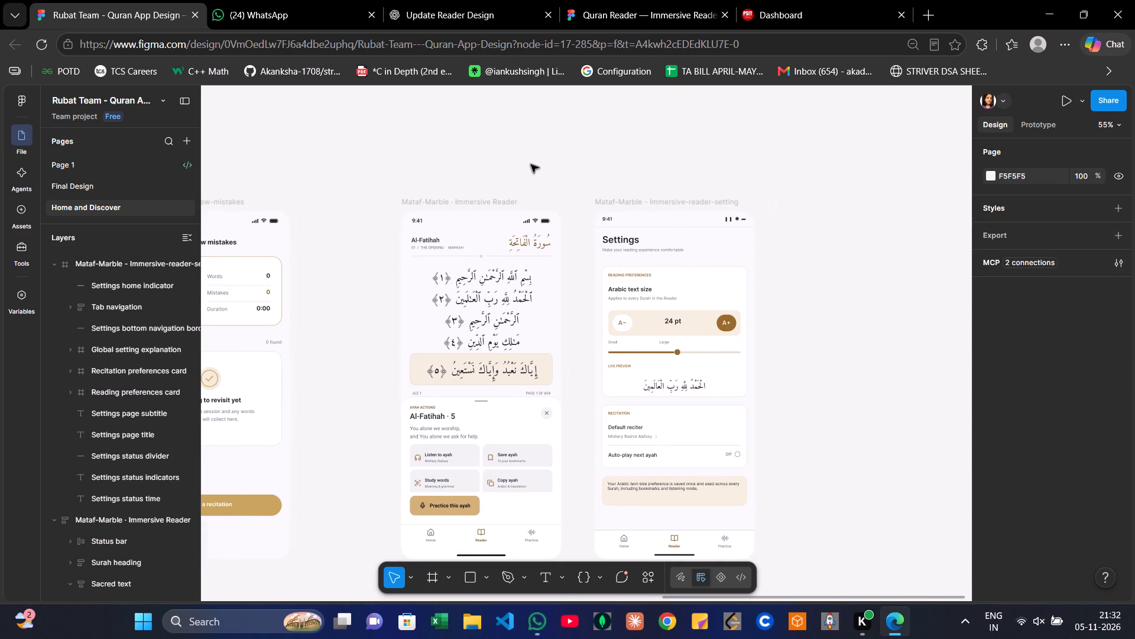
left_click(732, 217)
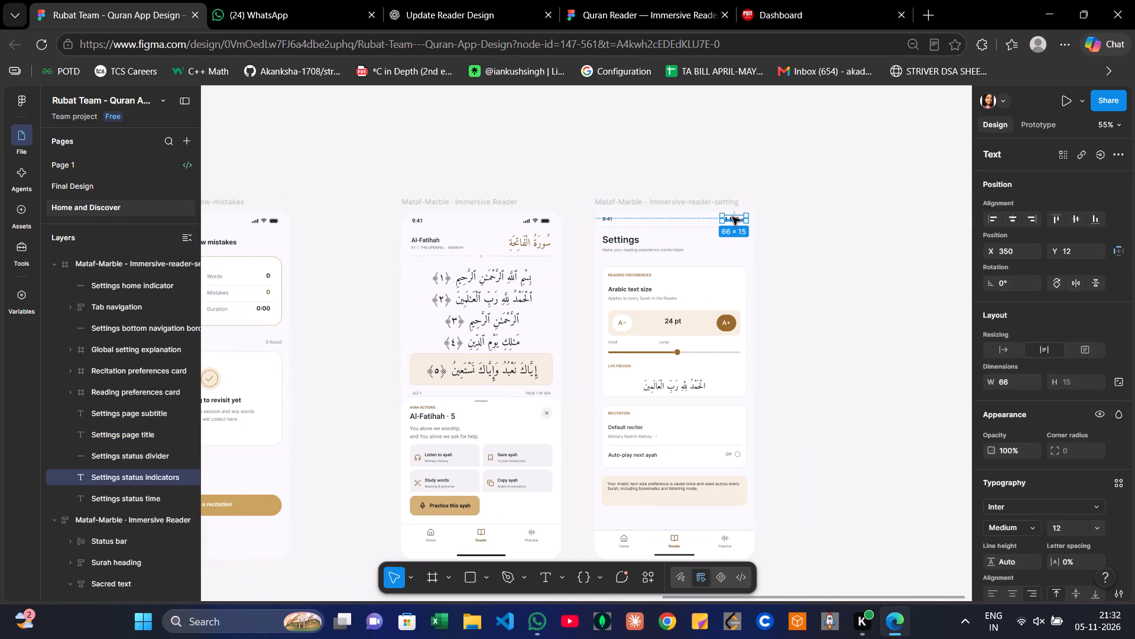
key("Delete")
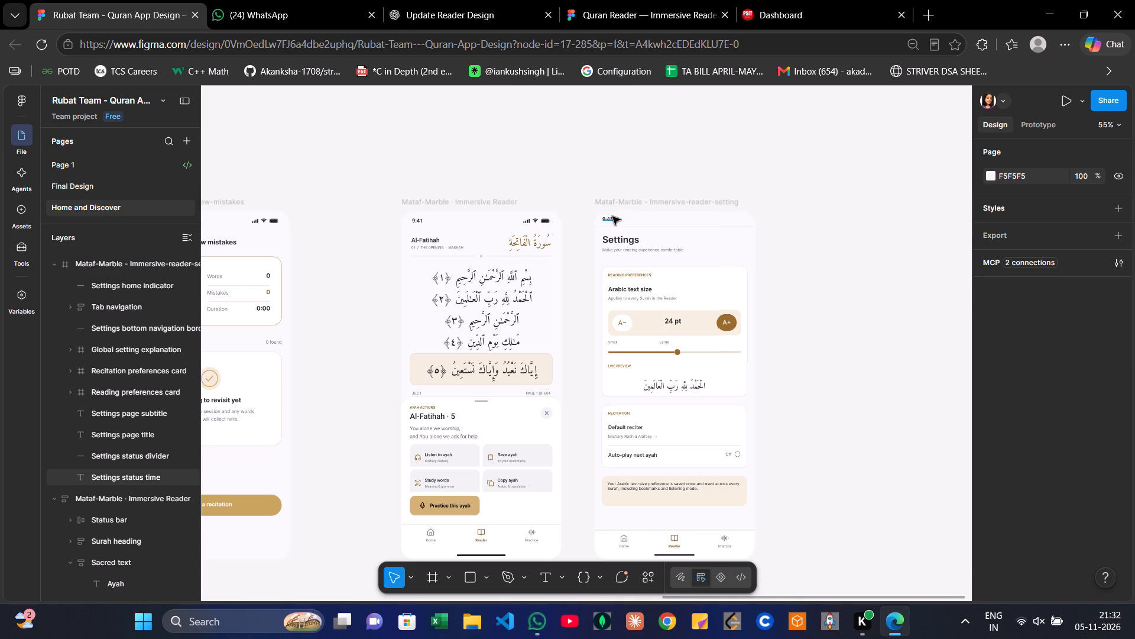
left_click(609, 217)
key("Delete")
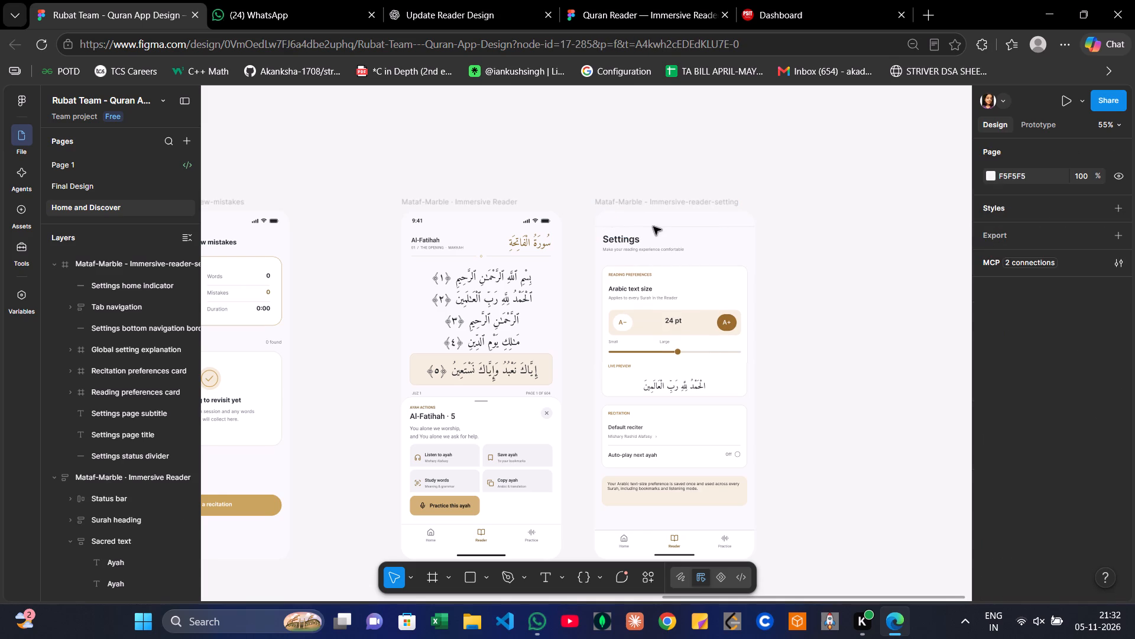
key("Delete")
left_click(674, 227)
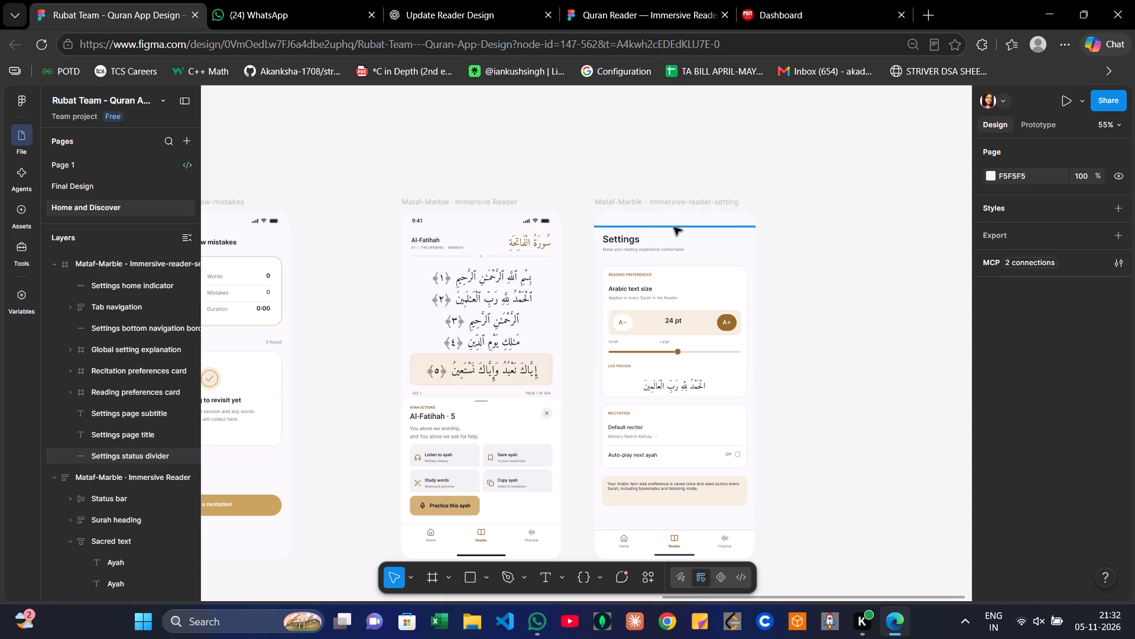
key("Delete")
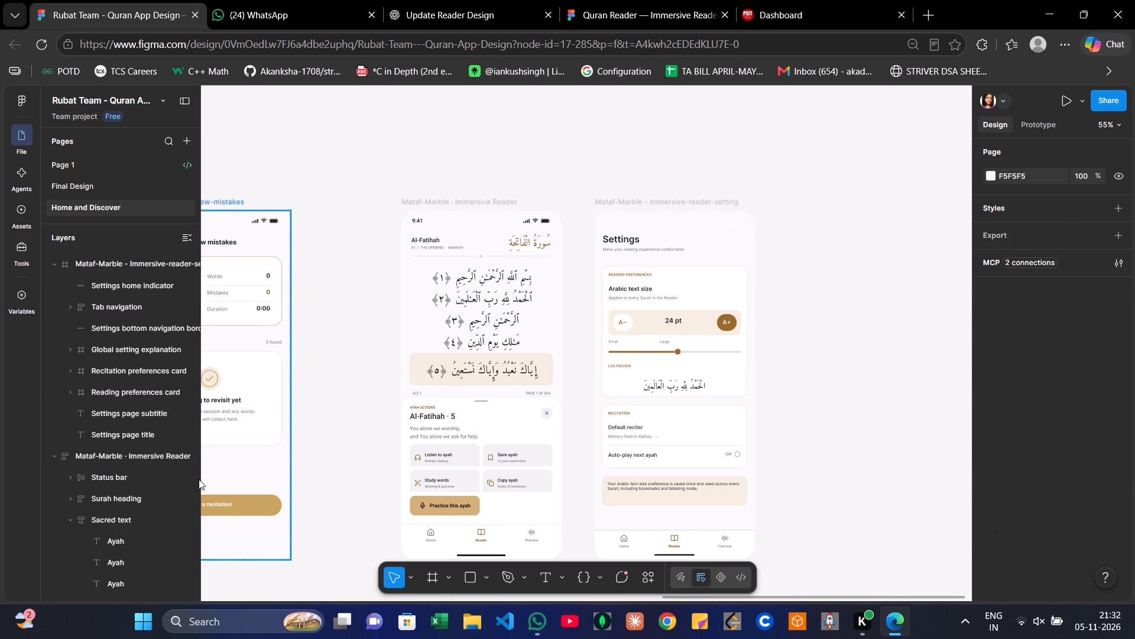
left_click(658, 135)
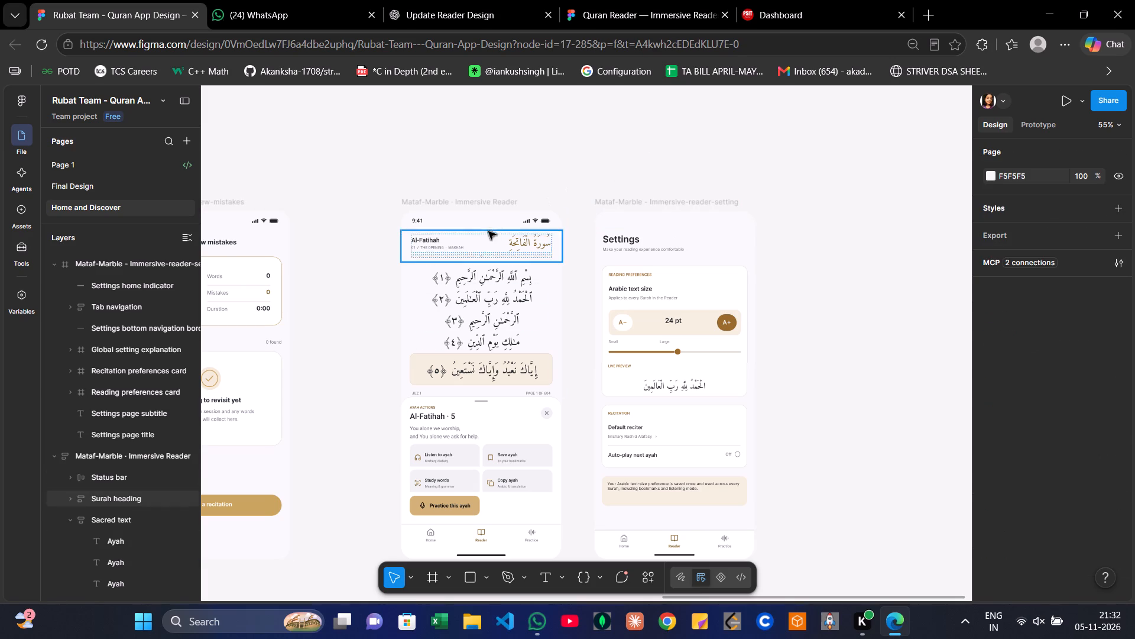
Copy the Immersive Reader's Status bar and place it at the top of the Immersive-reader-setting screen, at X 0 and about Y 8.
left_click(471, 211)
key("ctrl+c")
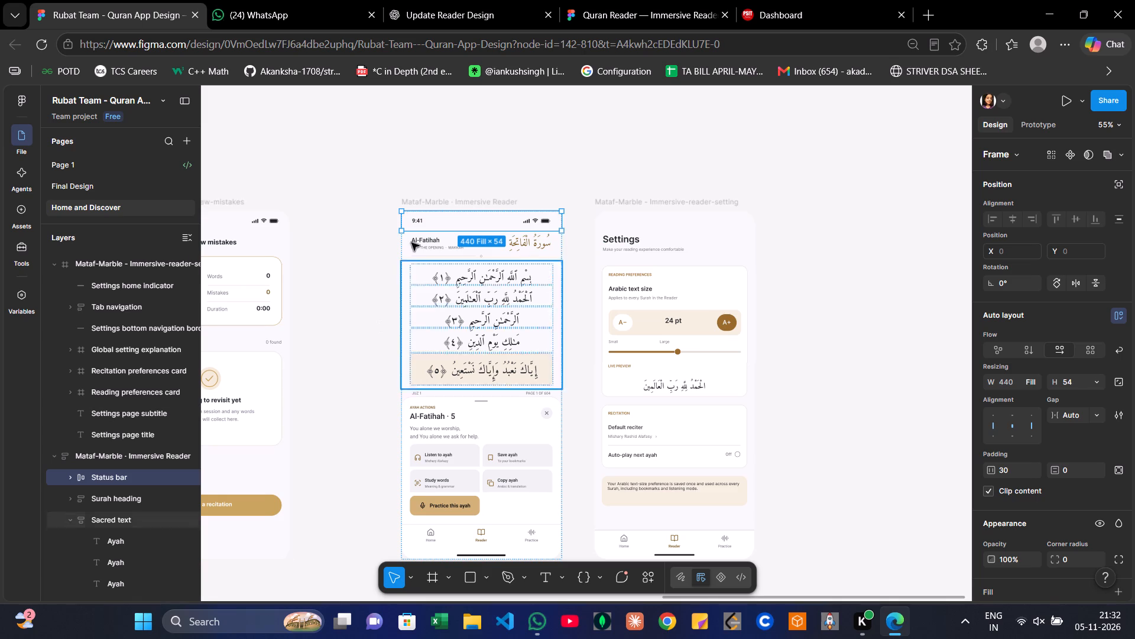
left_click(650, 220)
key("ctrl+v")
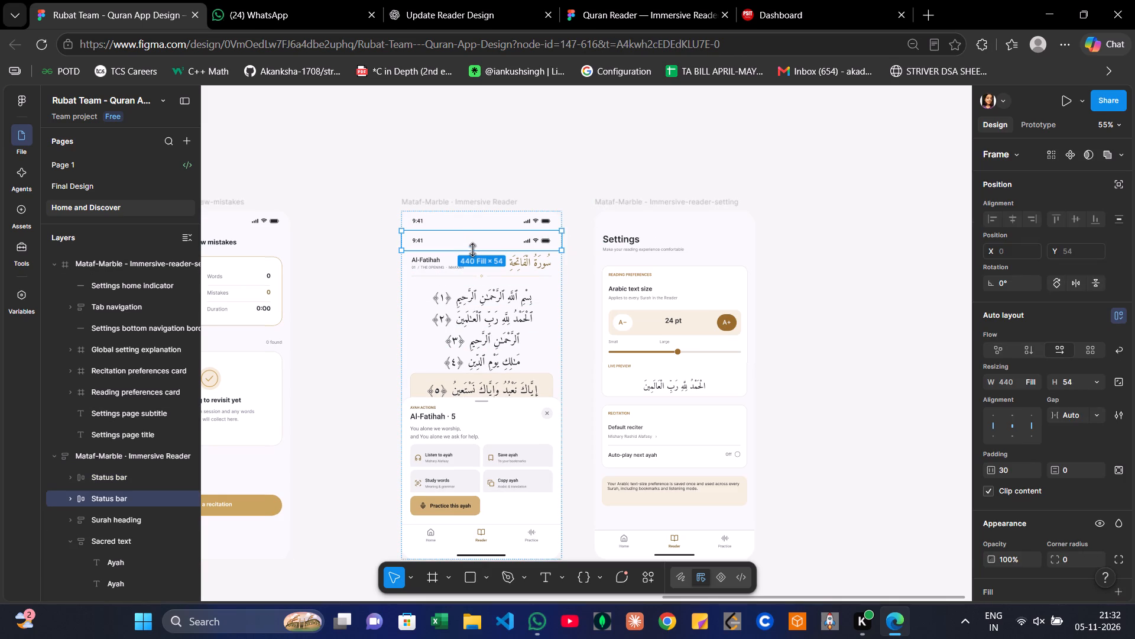
left_click_drag(487, 238, 640, 237)
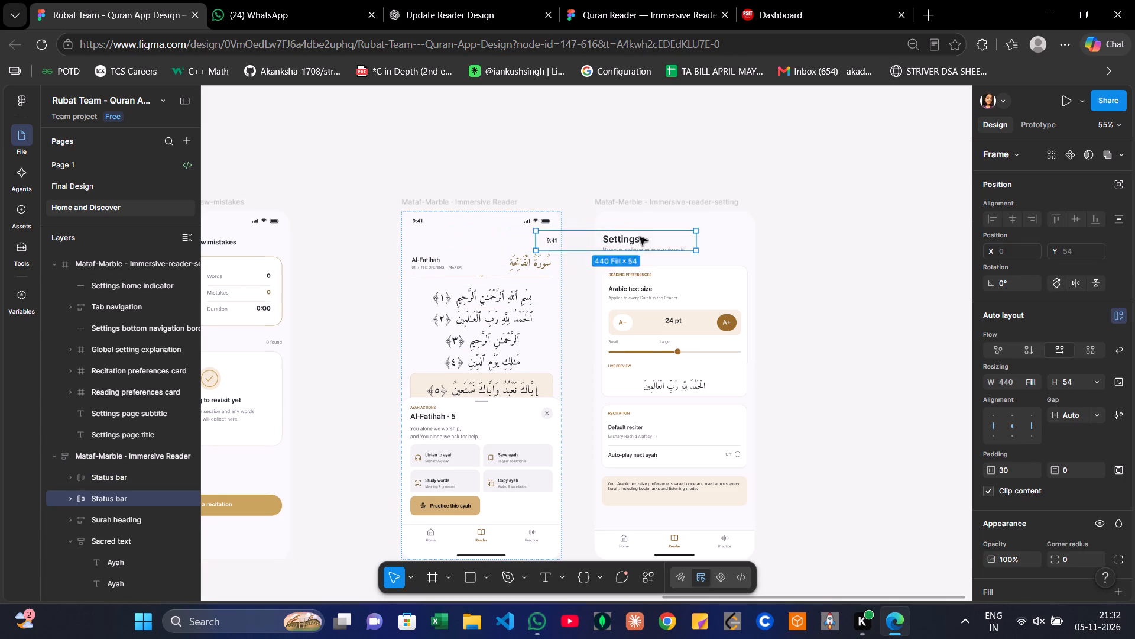
left_click_drag(640, 237, 664, 188)
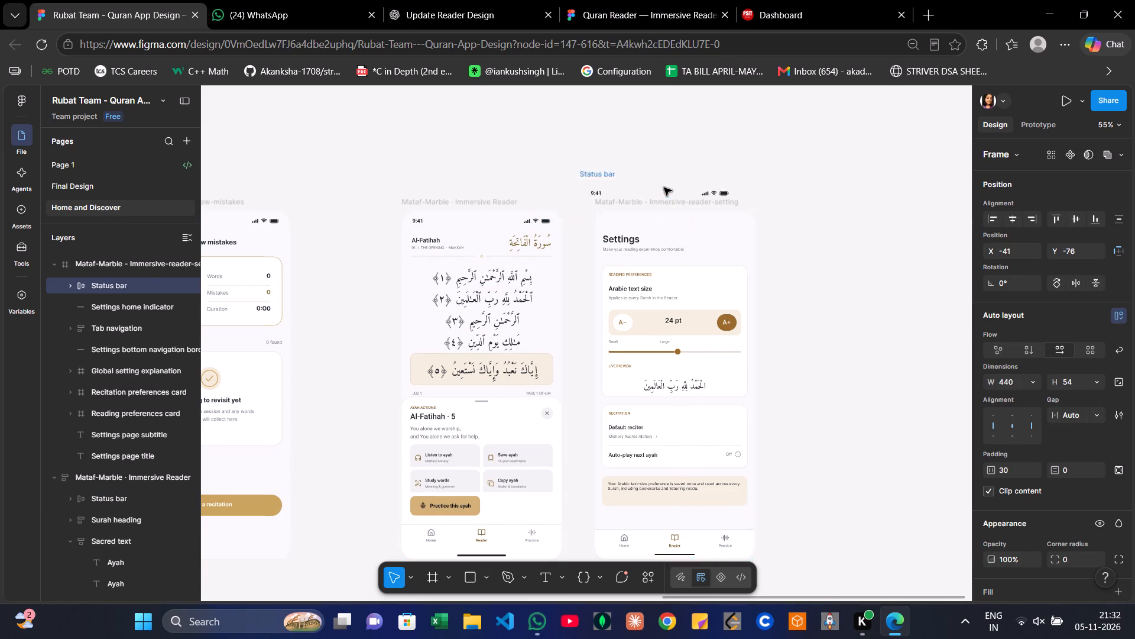
left_click_drag(664, 188, 677, 229)
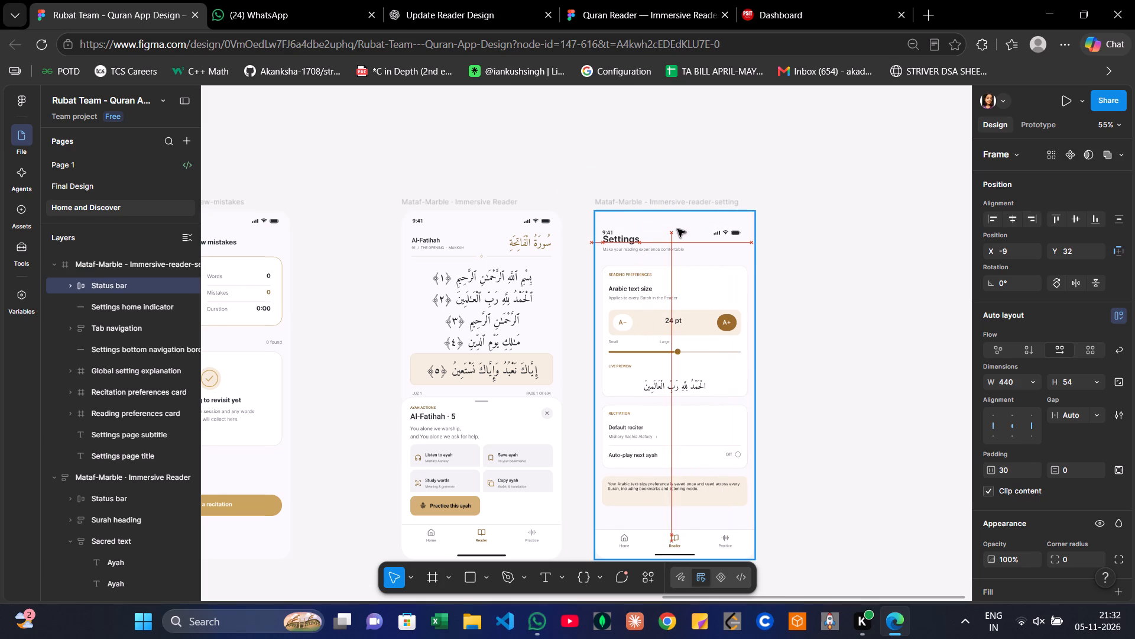
left_click_drag(677, 229, 680, 220)
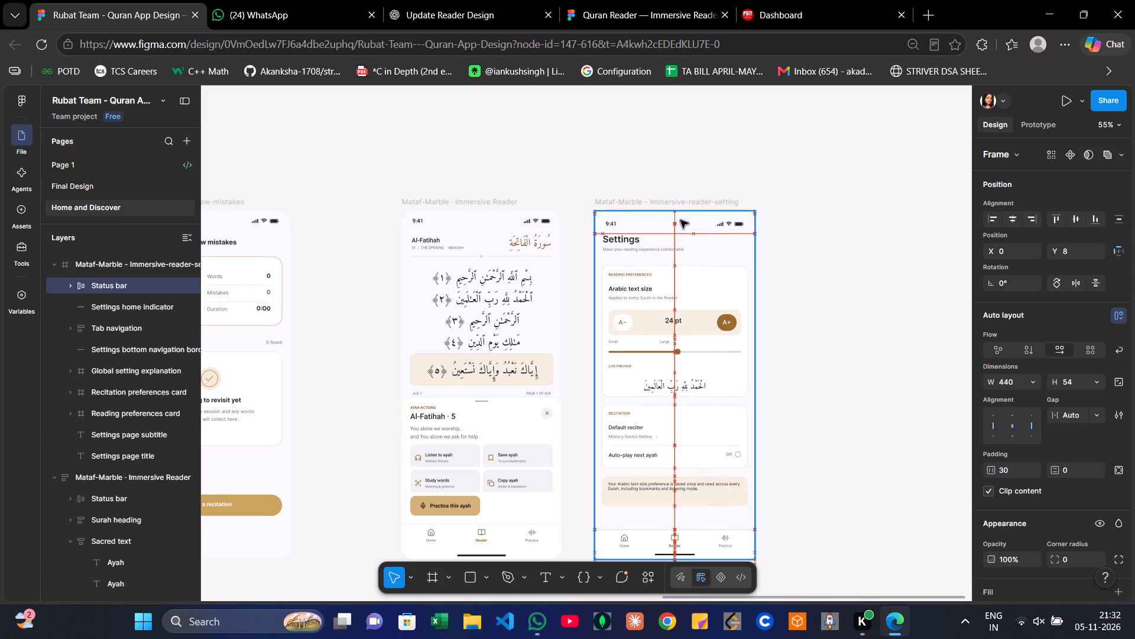
left_click_drag(680, 220, 681, 220)
left_click(844, 222)
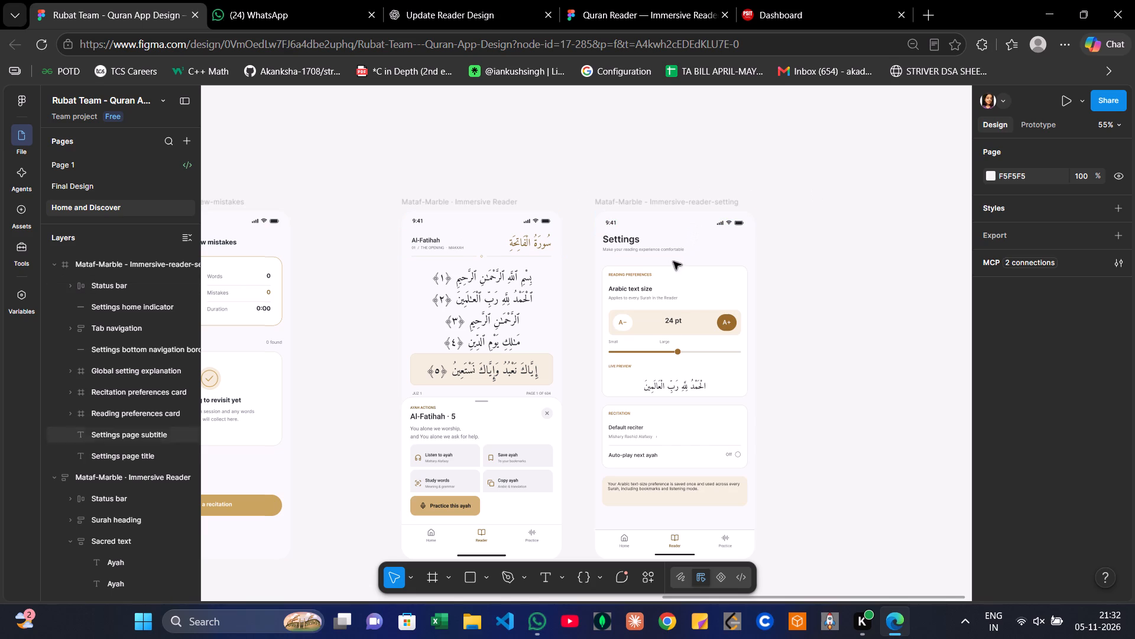
left_click(874, 241)
scroll(874, 241, "down", 1)
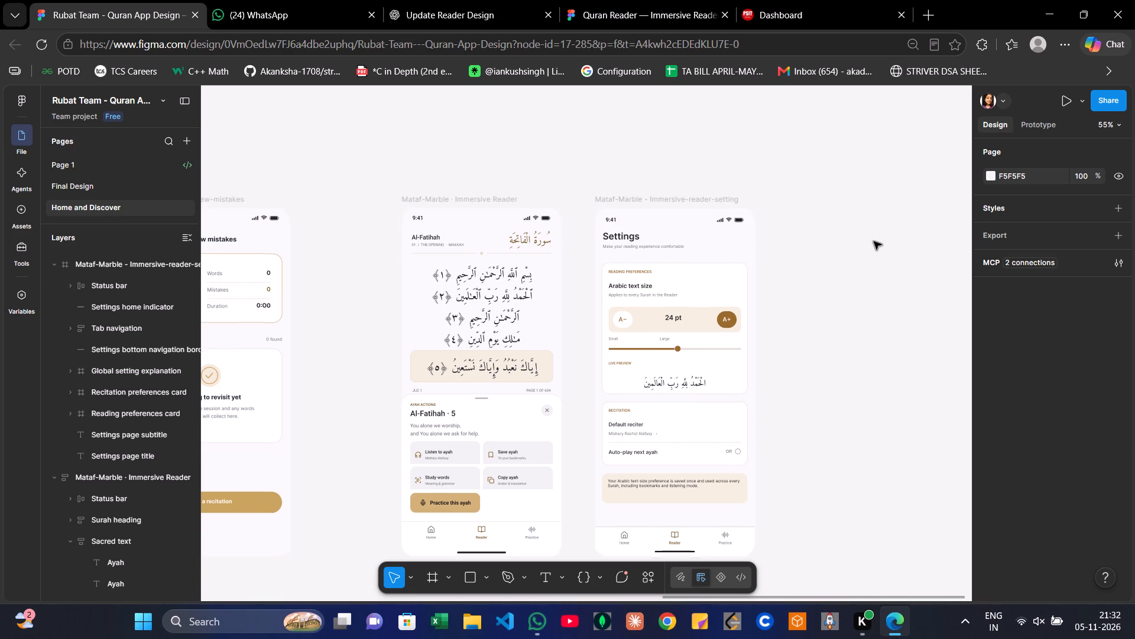
scroll(874, 241, "down", 2)
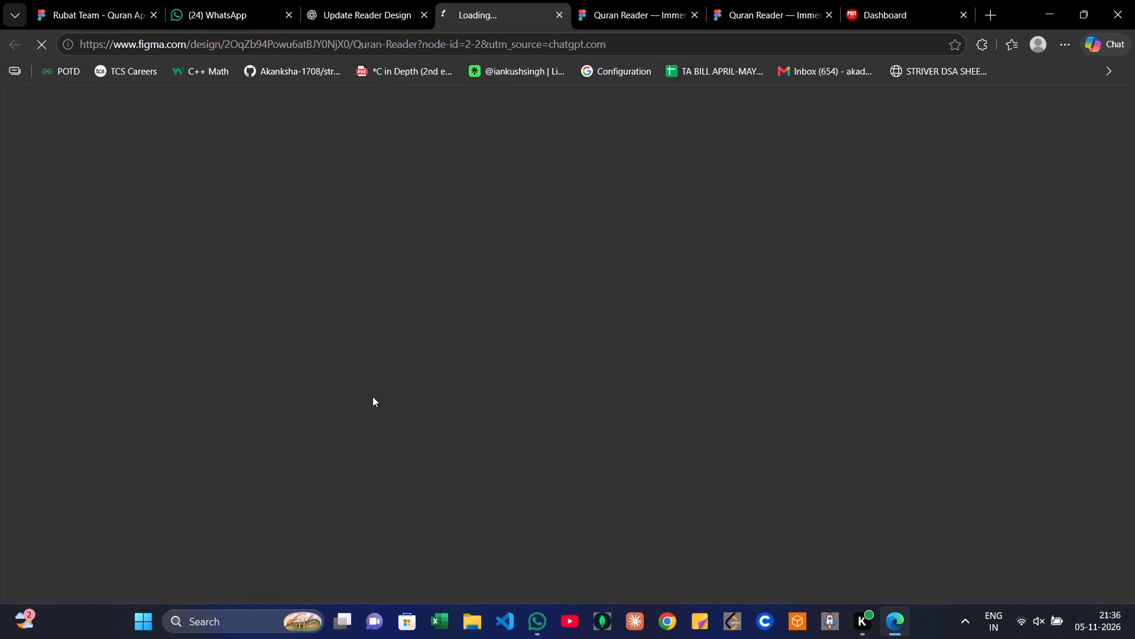
Close the adjacent older Quran Reader tab and the Dashboard tab.
left_click(695, 10)
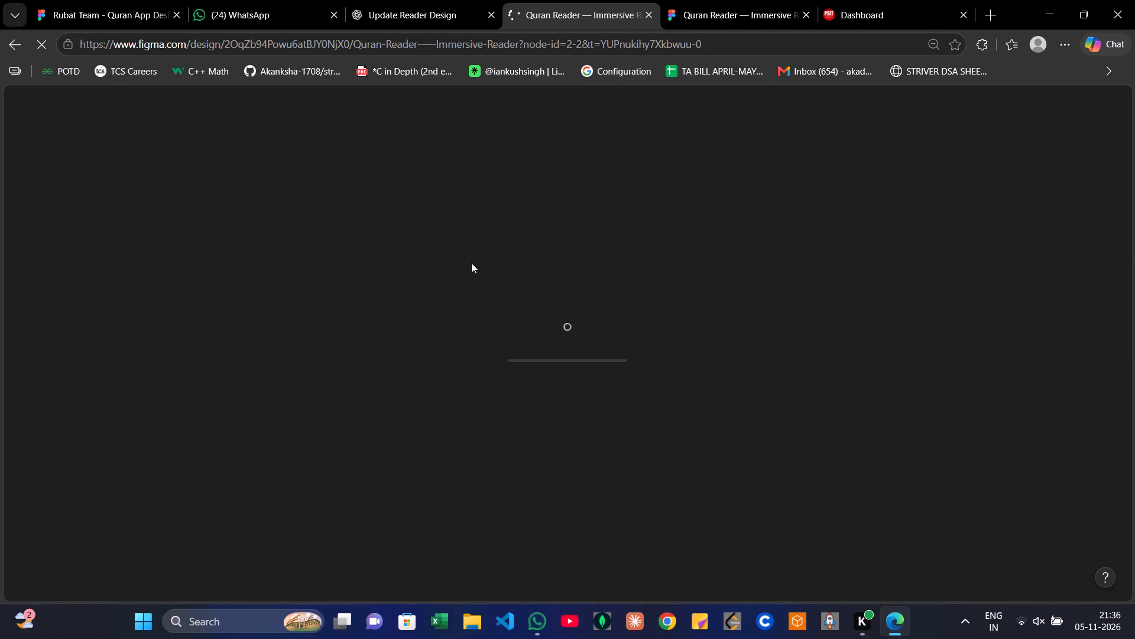
left_click(966, 17)
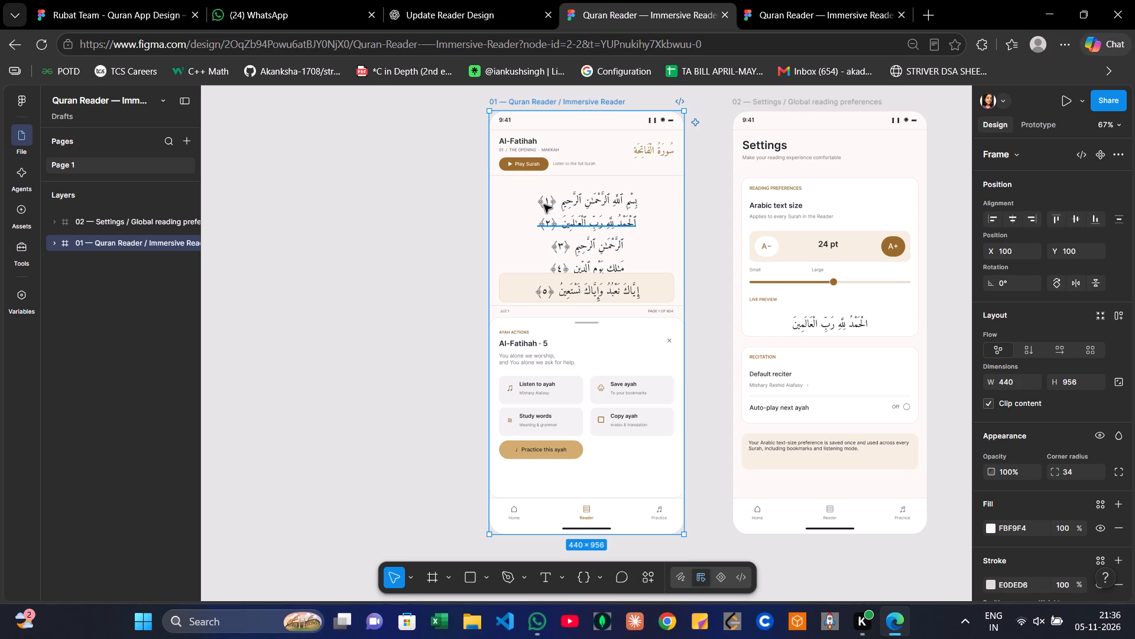
Move the "01 — Quran Reader / Immersive Reader" frame to X 64, Y 100 and deselect it.
left_click_drag(530, 195, 567, 225)
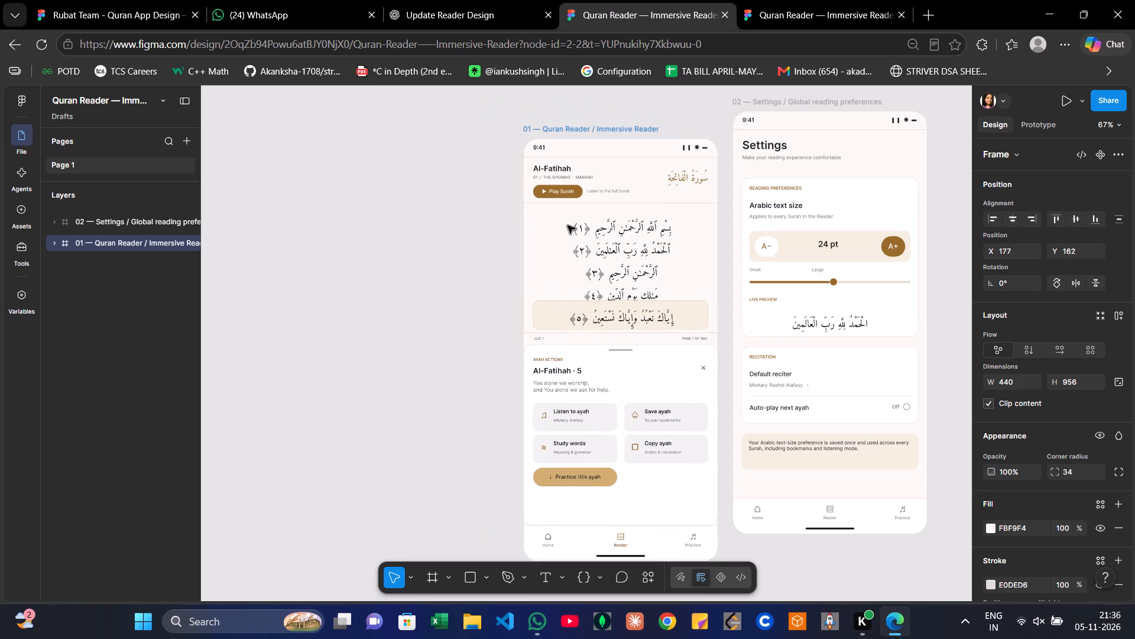
left_click_drag(567, 225, 514, 198)
double_click(514, 198)
left_click(514, 198)
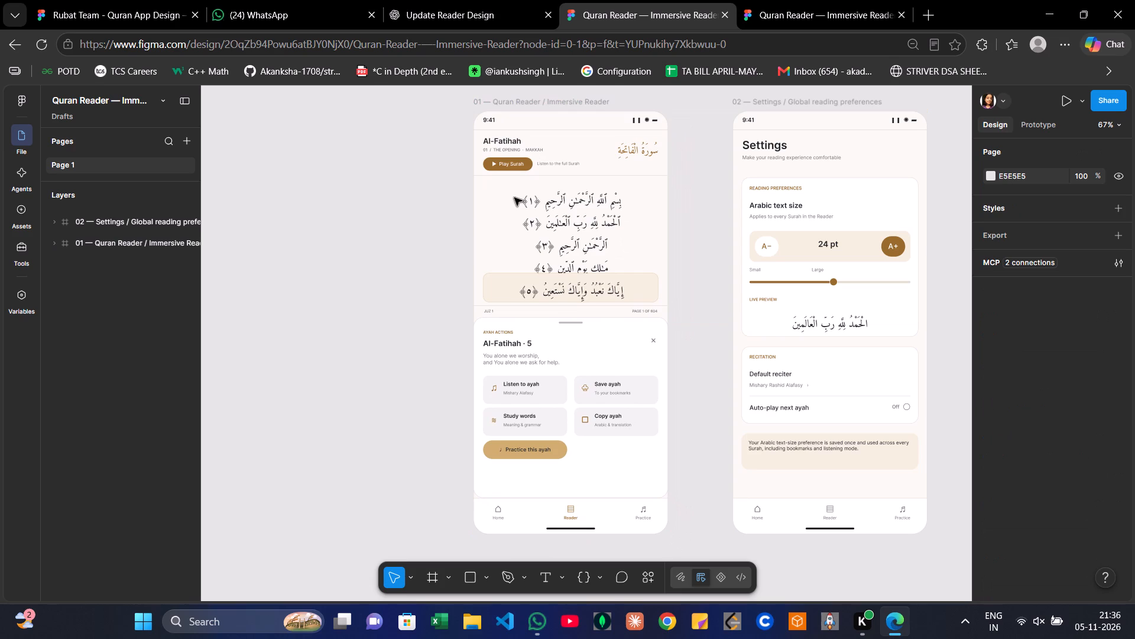
Move the Bismillah, Ayah 2, Ayah 3 and Ayah 4 text lines up together, clear of the Ayah 5 highlight.
left_click_drag(514, 198, 556, 241)
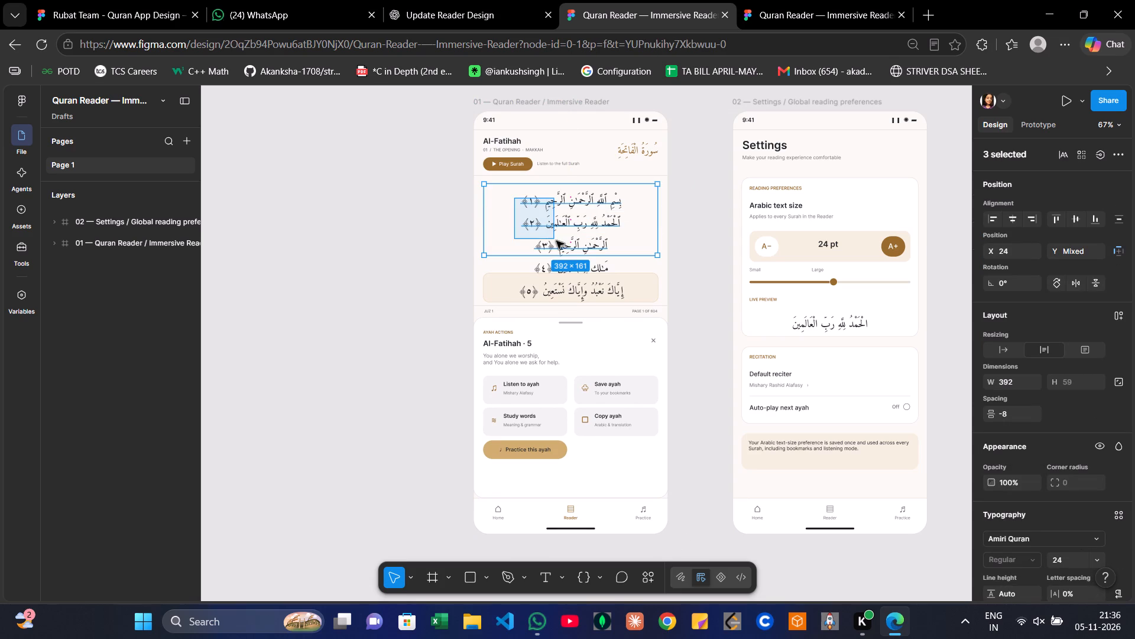
left_click_drag(556, 241, 571, 264)
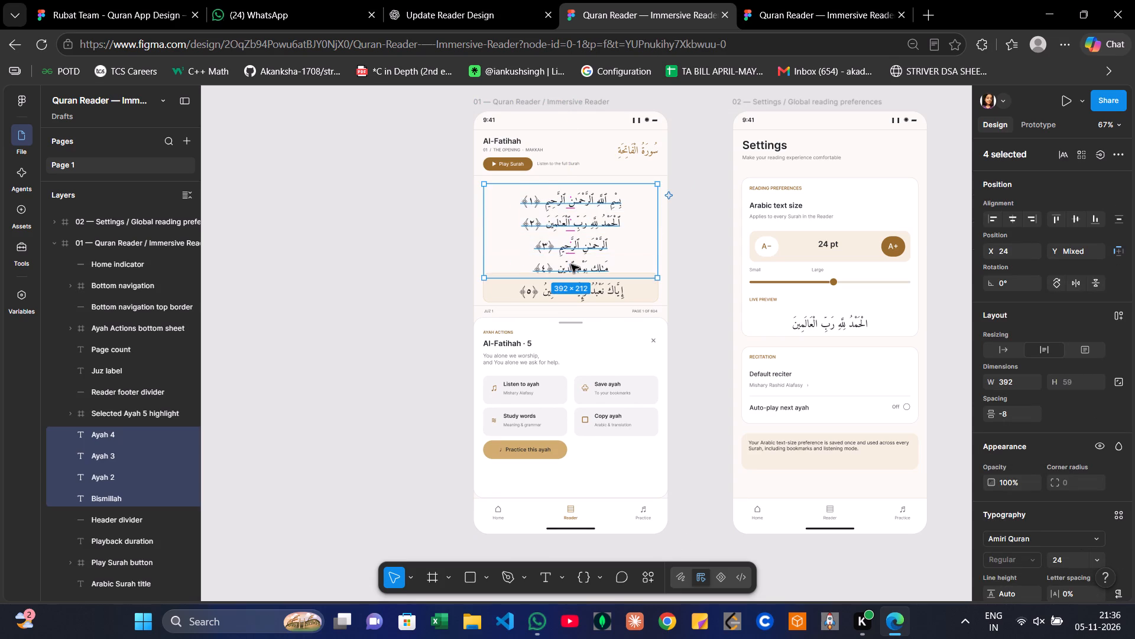
left_click_drag(621, 224, 621, 218)
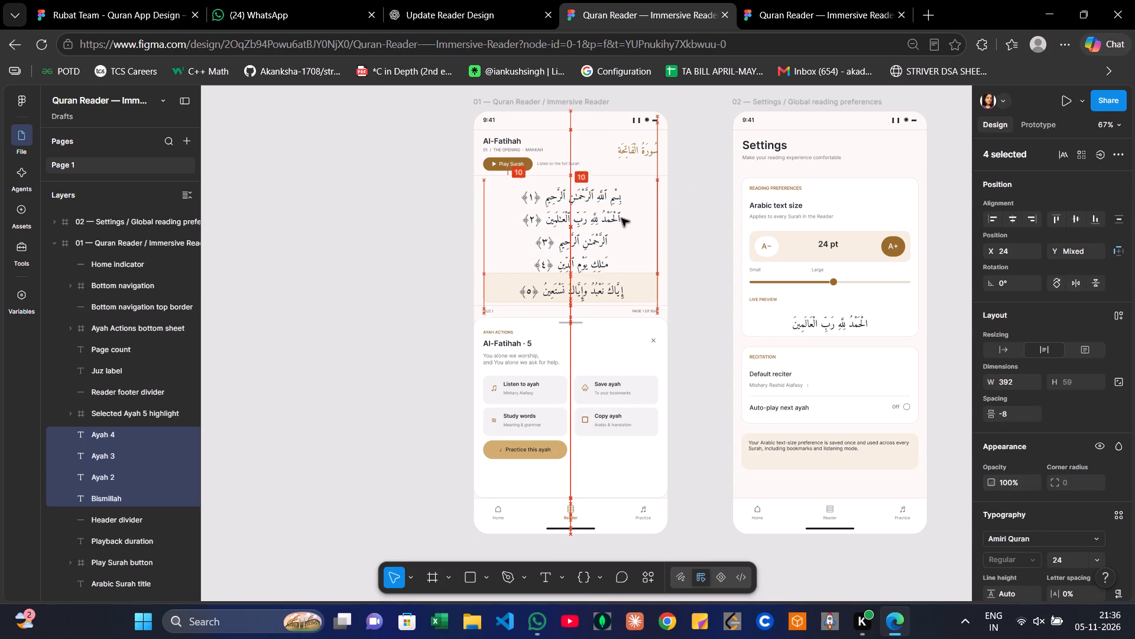
left_click_drag(621, 218, 621, 212)
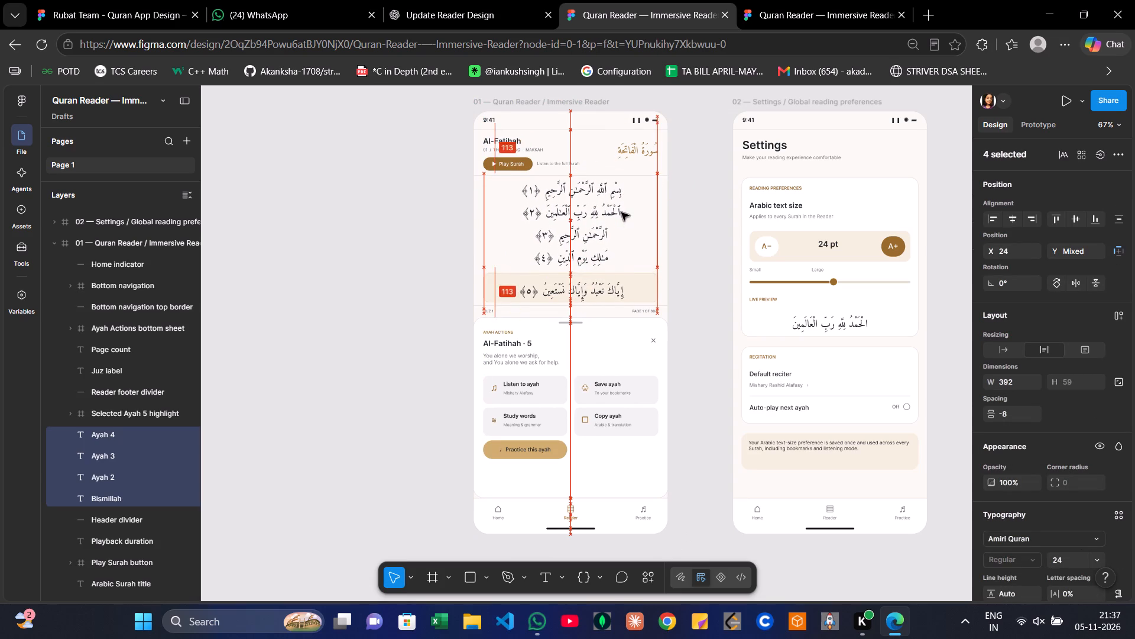
left_click_drag(621, 212, 621, 214)
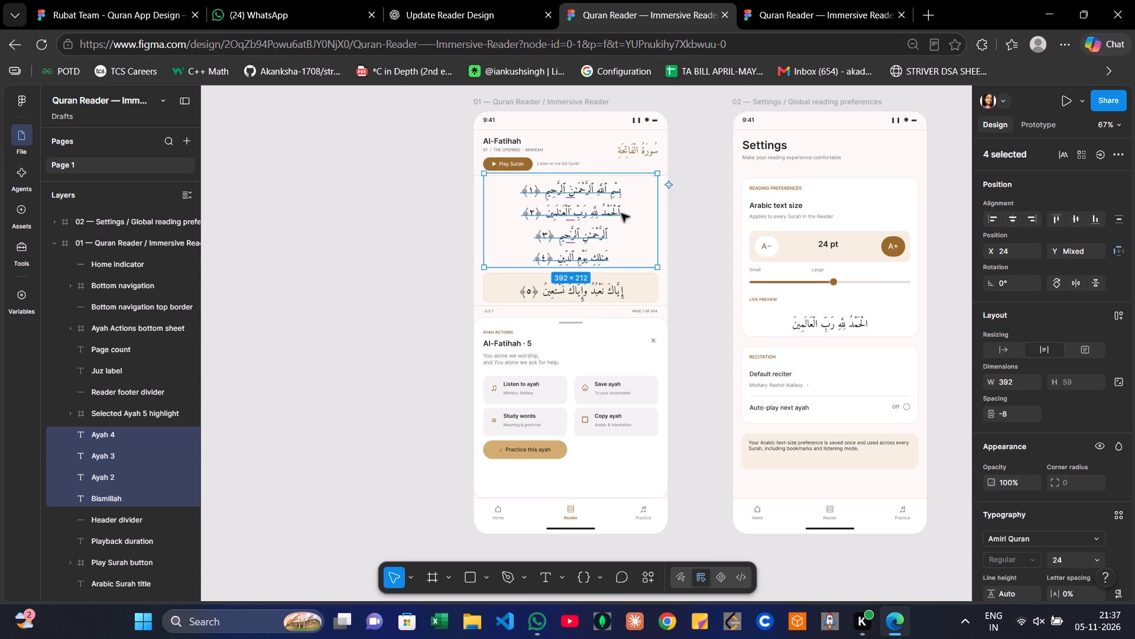
left_click(388, 208)
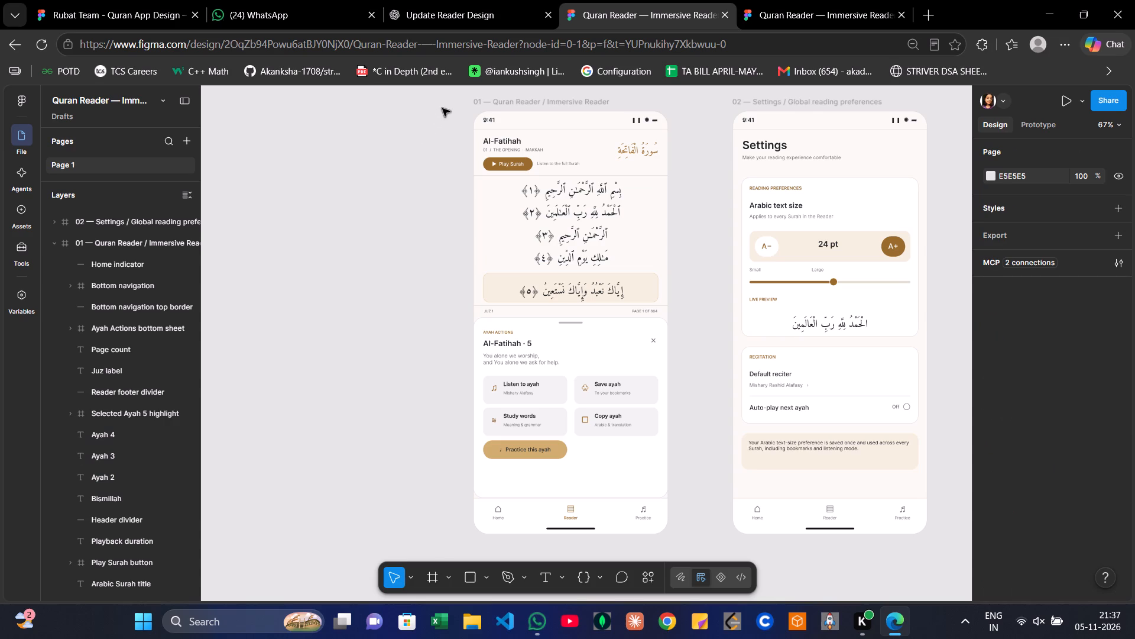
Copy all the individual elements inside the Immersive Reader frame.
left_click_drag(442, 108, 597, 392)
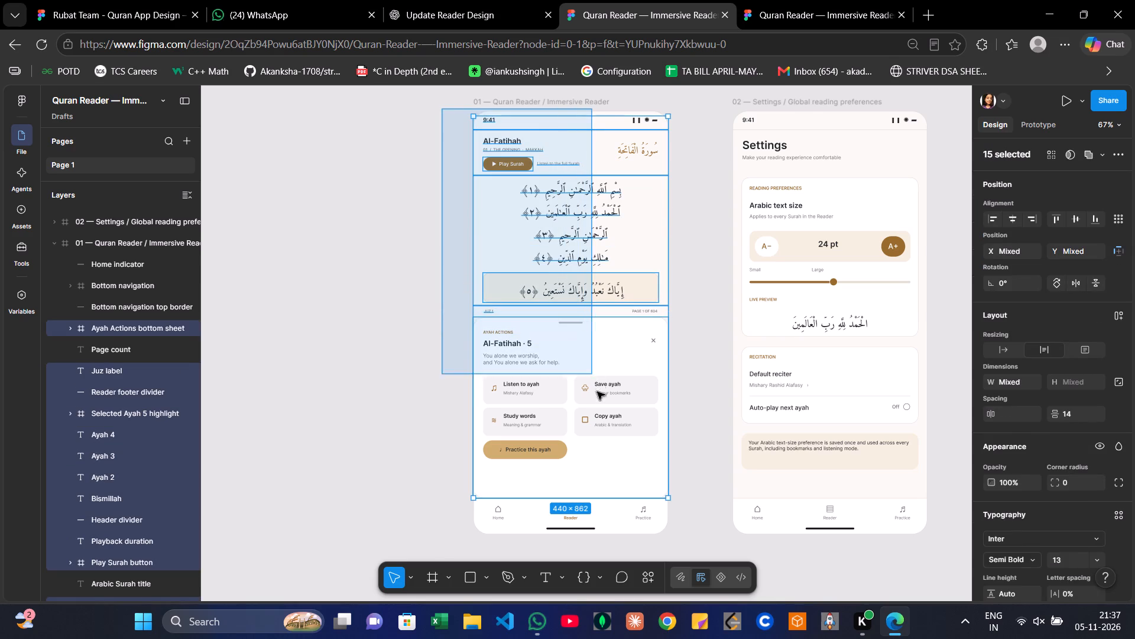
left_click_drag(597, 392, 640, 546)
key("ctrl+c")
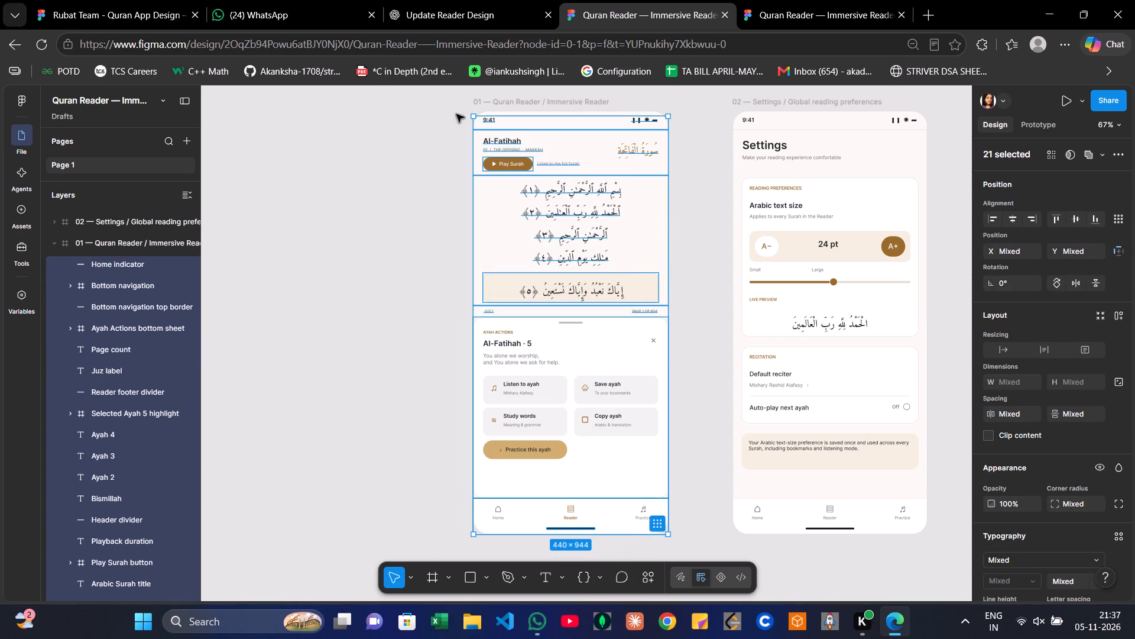
In the Rubat Team file, delete the old "Mataf-Marble - Immersive Reader" screen, both its contents and its empty frame.
left_click(96, 0)
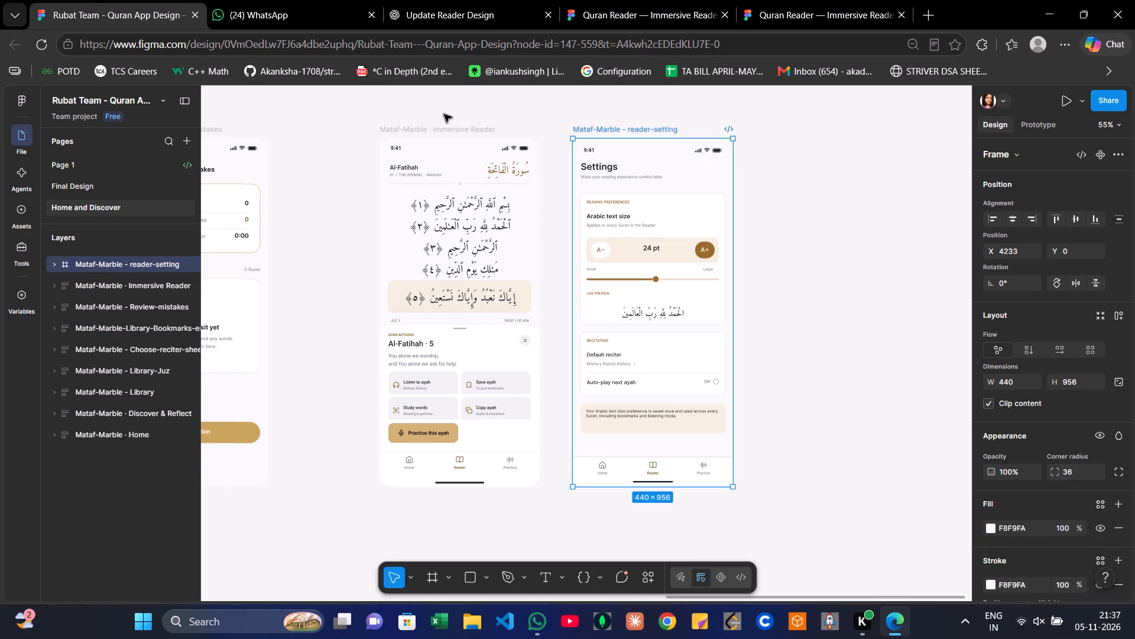
left_click_drag(426, 118, 442, 475)
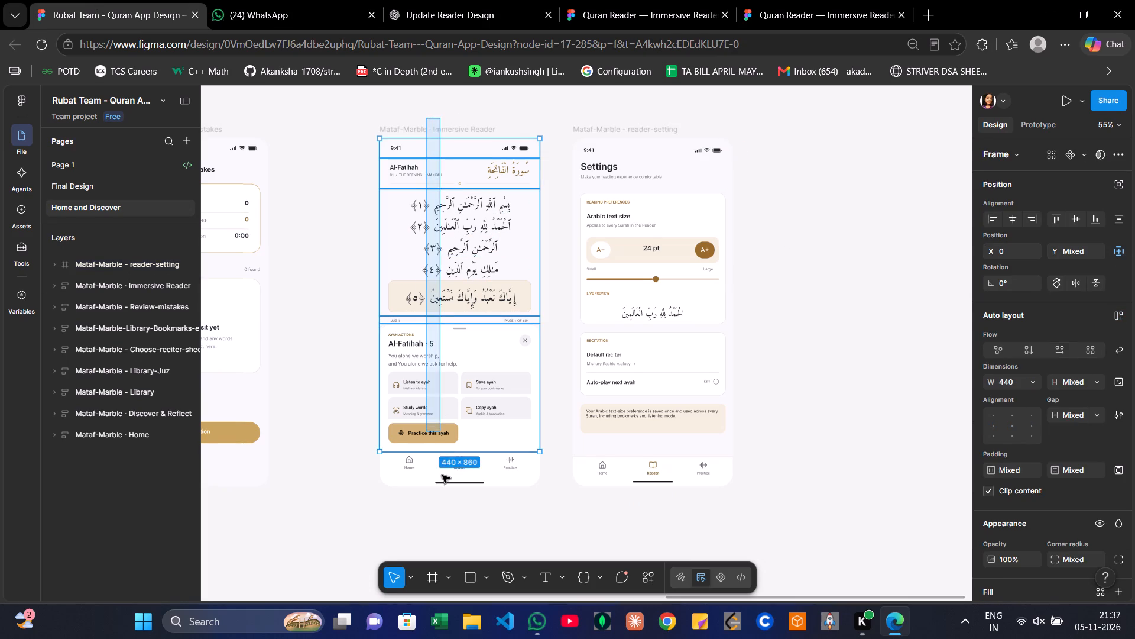
left_click_drag(442, 475, 441, 483)
key("Delete")
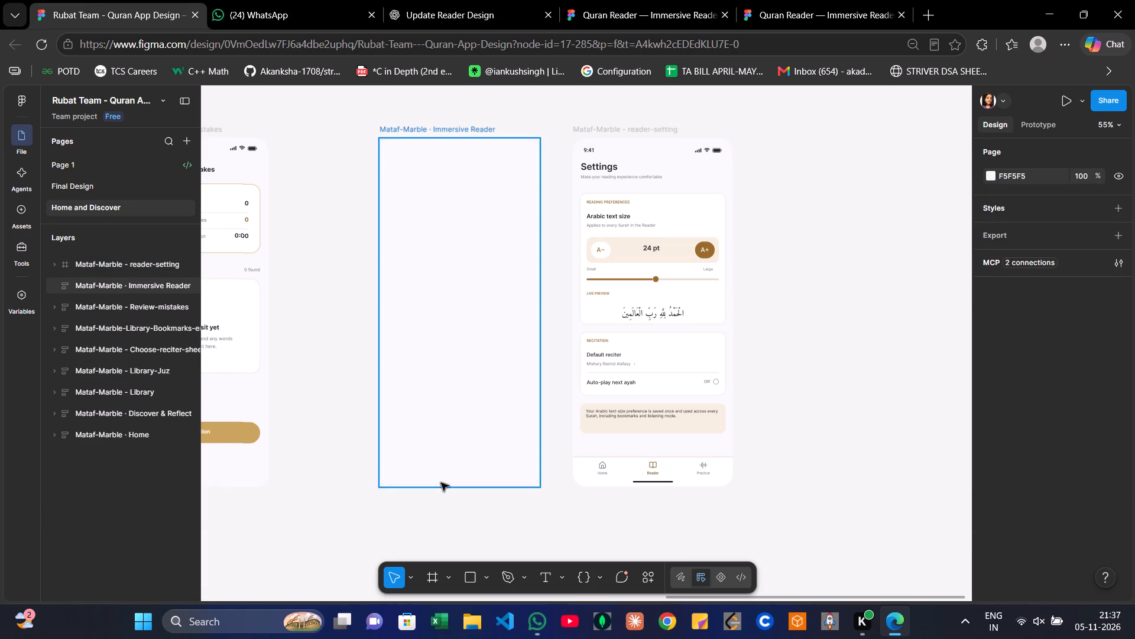
left_click(428, 370)
key("Delete")
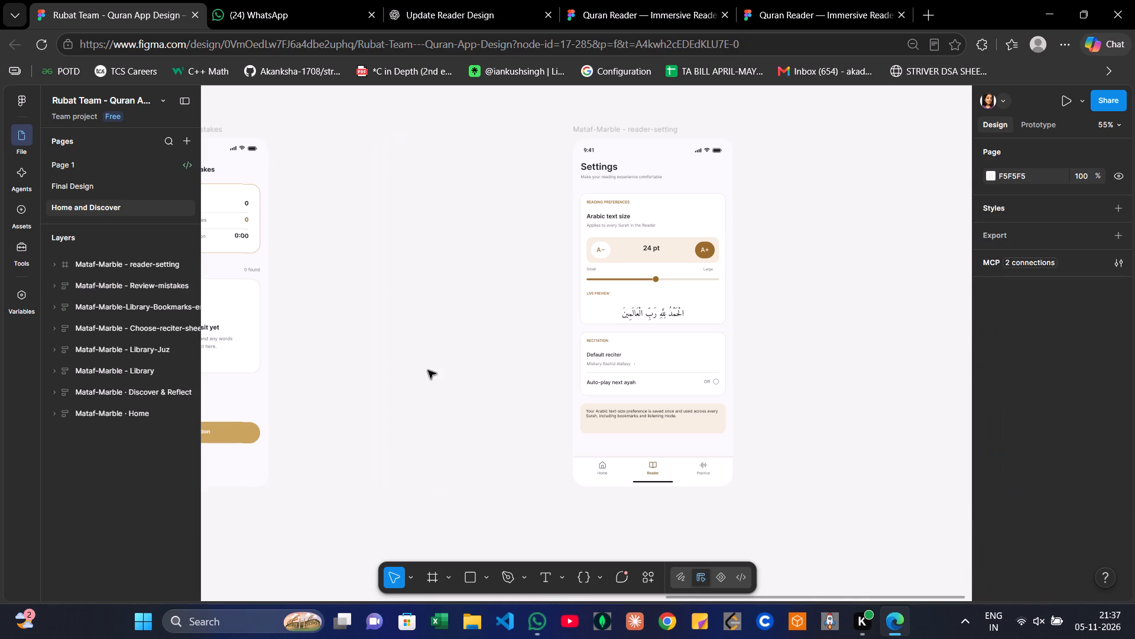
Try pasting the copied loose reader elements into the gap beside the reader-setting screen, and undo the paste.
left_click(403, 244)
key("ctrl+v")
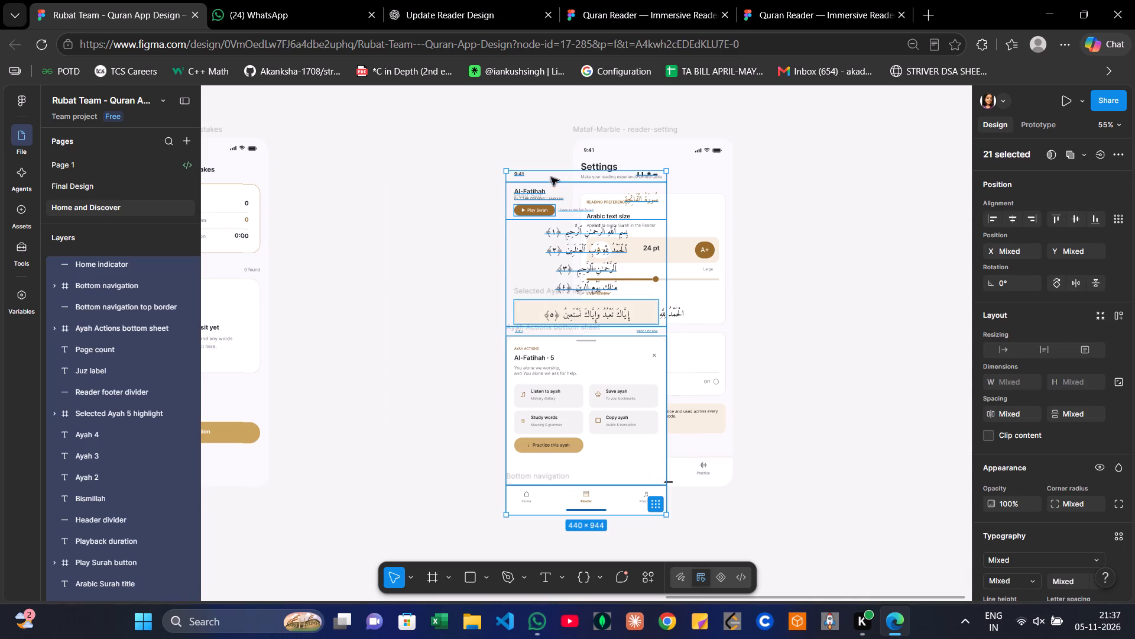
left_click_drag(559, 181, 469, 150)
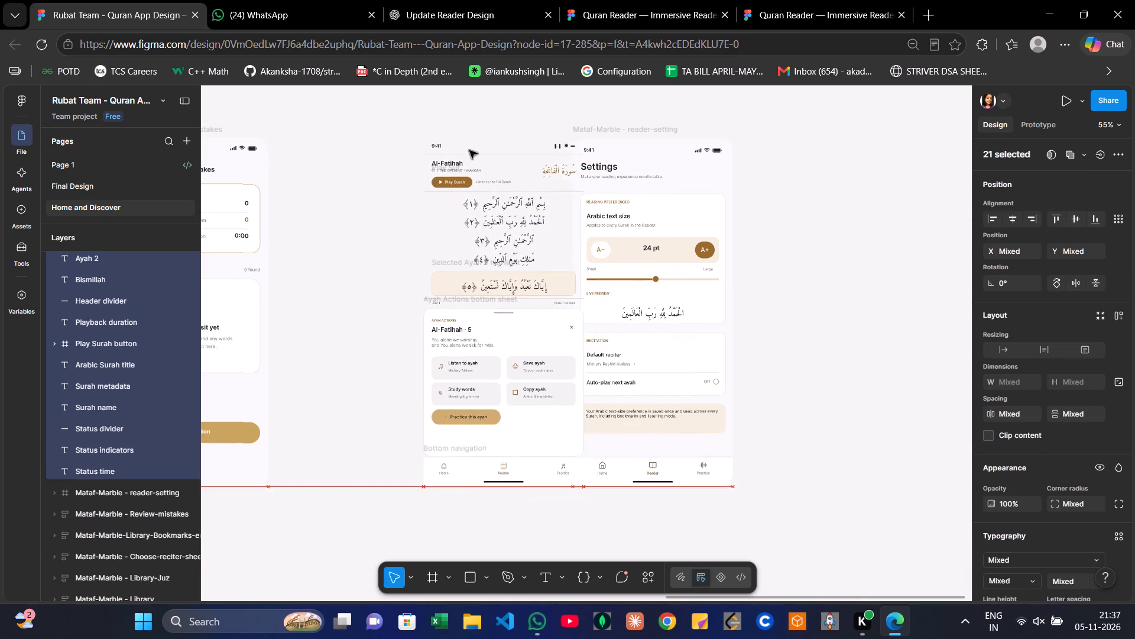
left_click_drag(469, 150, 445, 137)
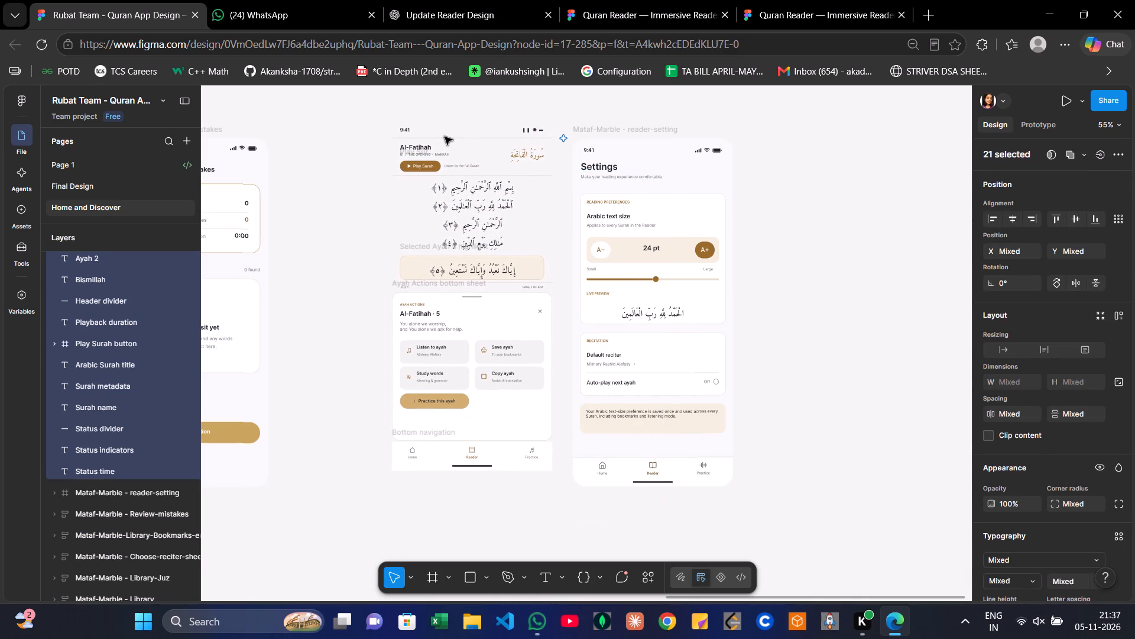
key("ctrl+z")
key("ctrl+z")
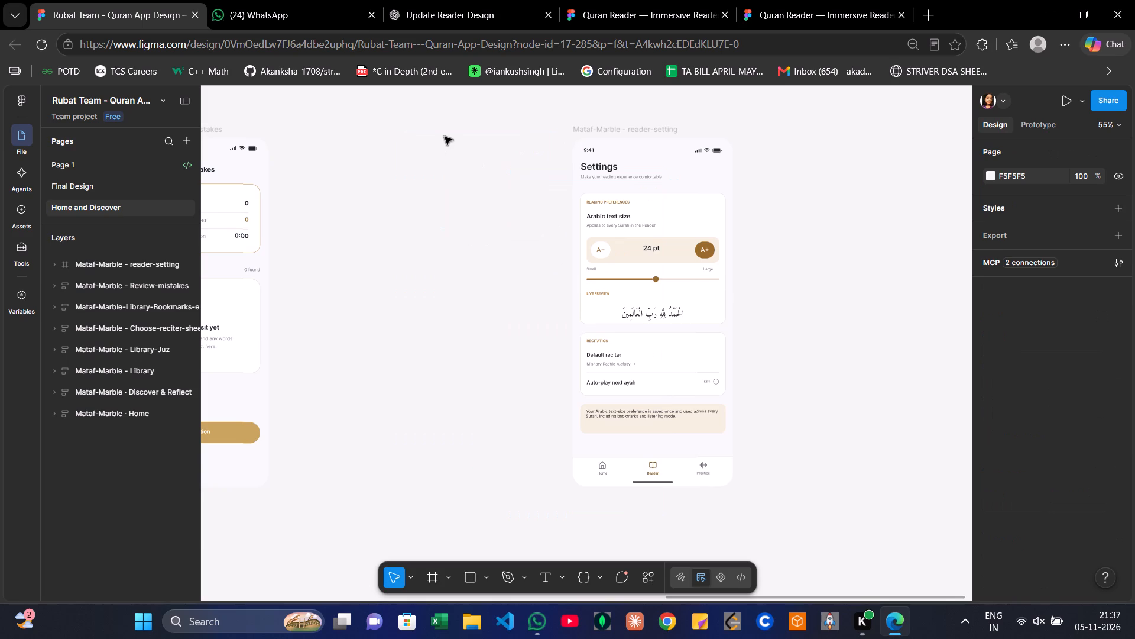
Return to the corrected Quran Reader file and copy the whole "01 — Quran Reader / Immersive Reader" frame.
left_click(622, 0)
left_click(352, 235)
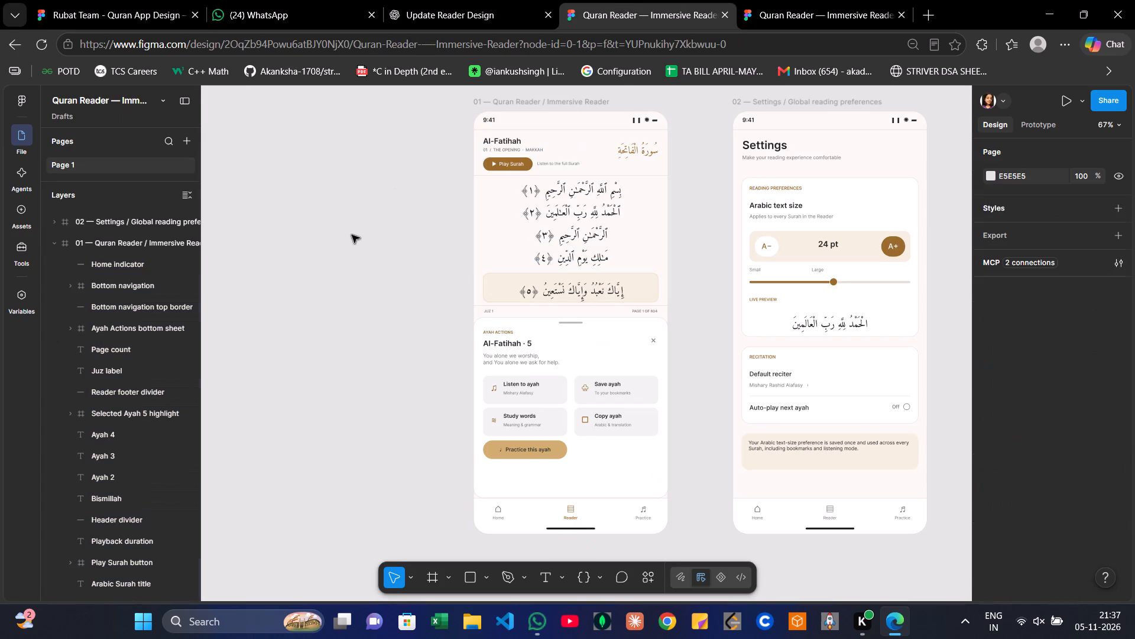
left_click_drag(458, 171, 504, 186)
left_click(504, 186)
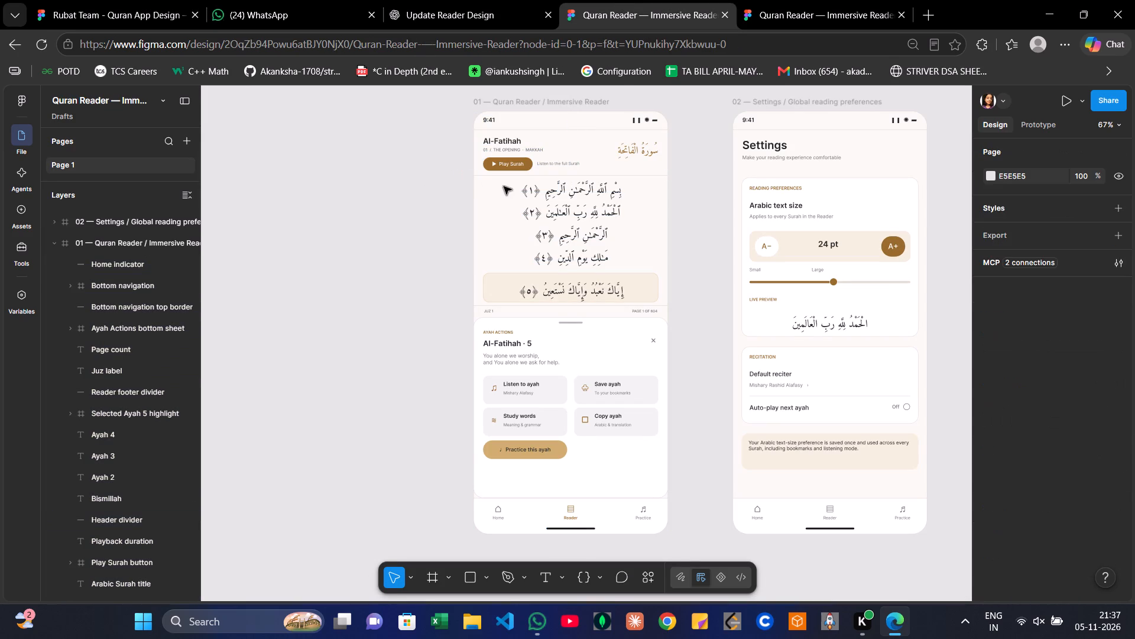
left_click(504, 186)
left_click(92, 244)
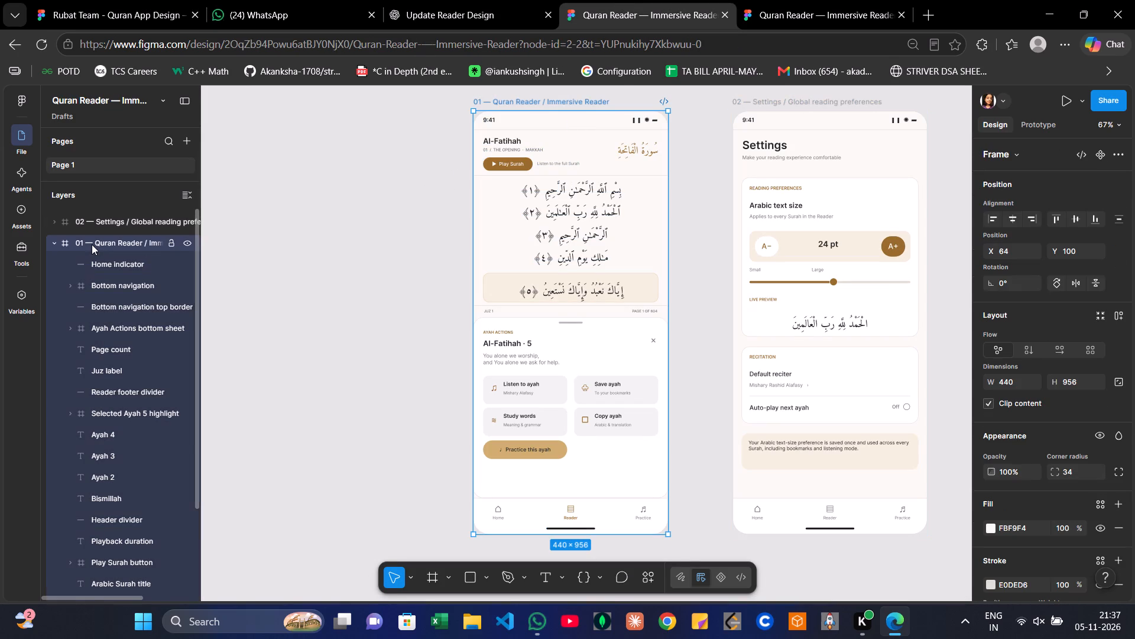
key("ctrl+c")
Paste the reader frame into the Rubat Team file's Home and Discover page and place it before reader-setting at X 3683, Y 0.
left_click(110, 0)
left_click(303, 180)
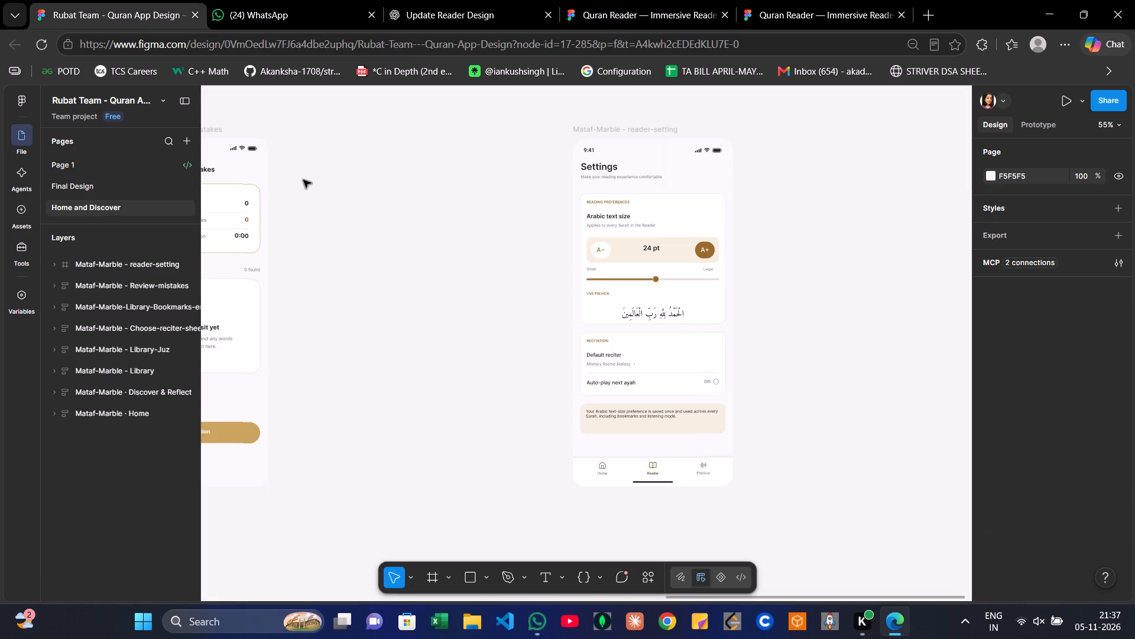
key("ctrl+v")
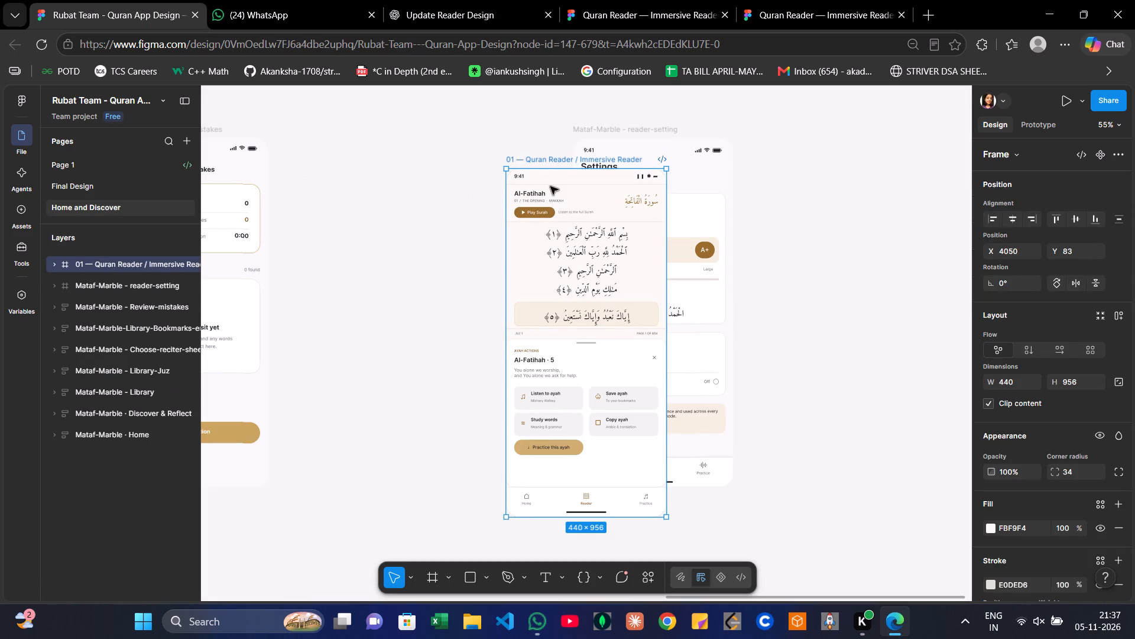
left_click_drag(547, 180, 433, 154)
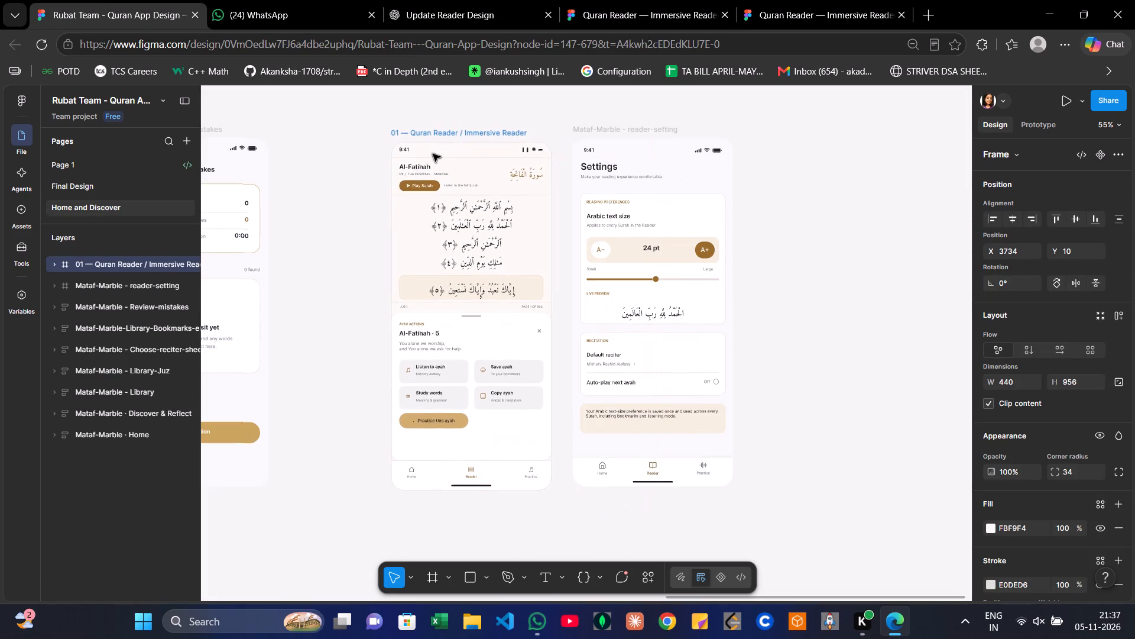
left_click_drag(433, 154, 416, 145)
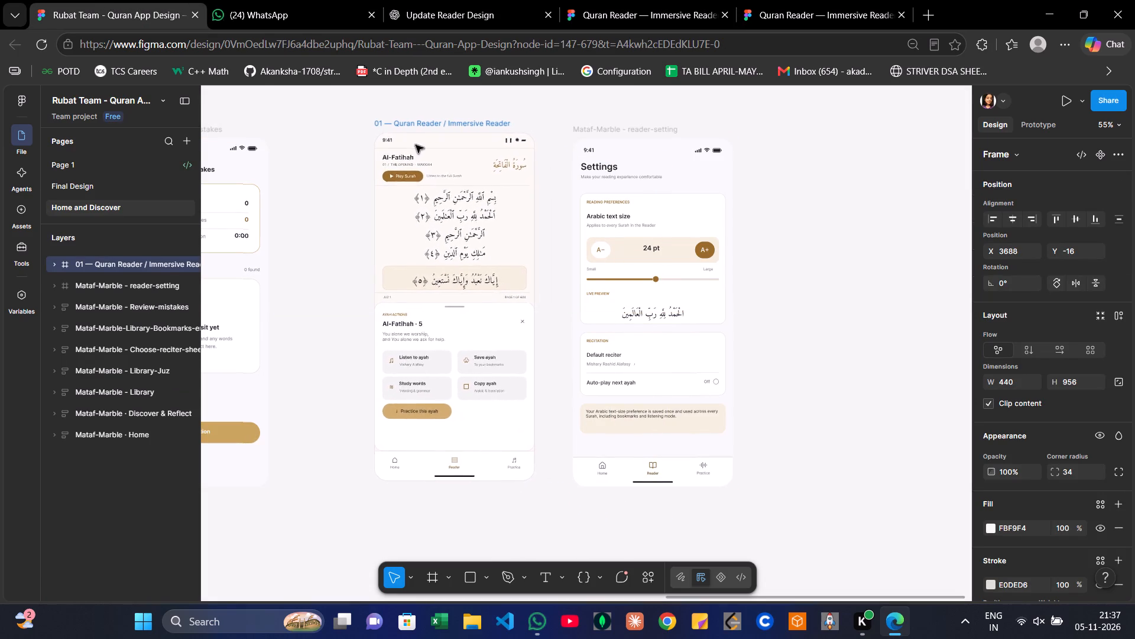
left_click_drag(416, 145, 414, 150)
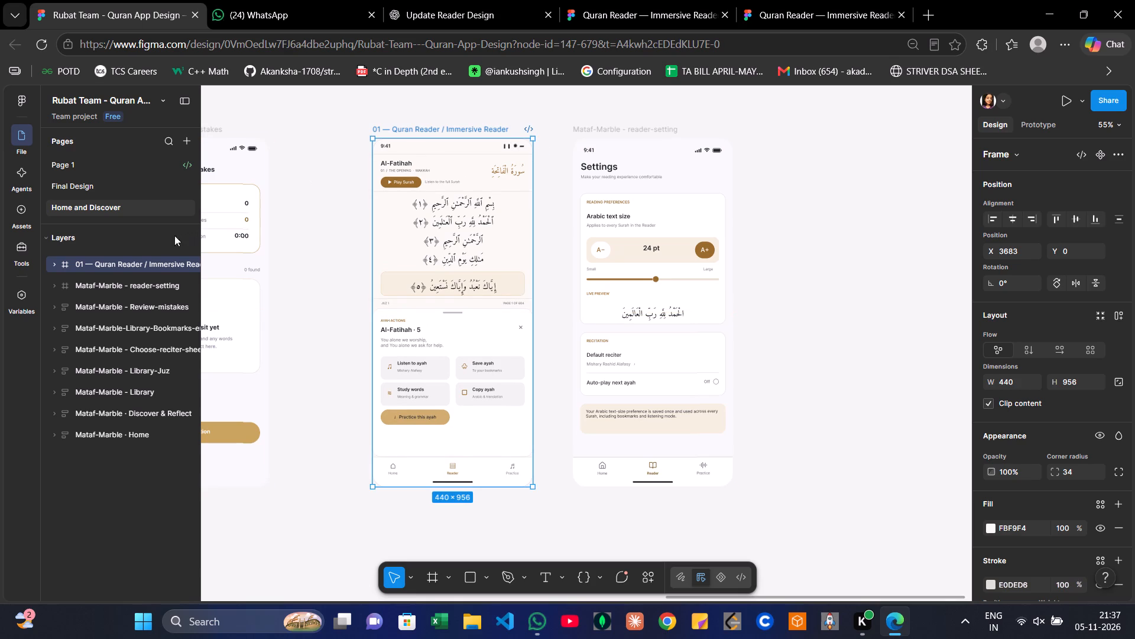
Rename the pasted reader frame as "Mataf-Marble - reader".
right_click(145, 258)
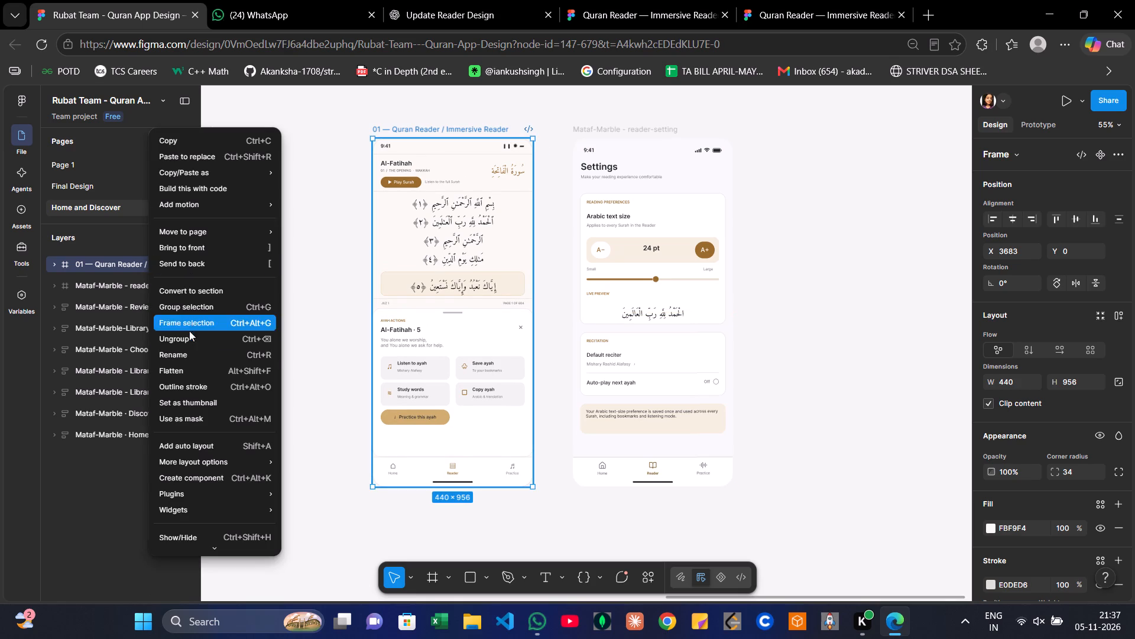
left_click(173, 350)
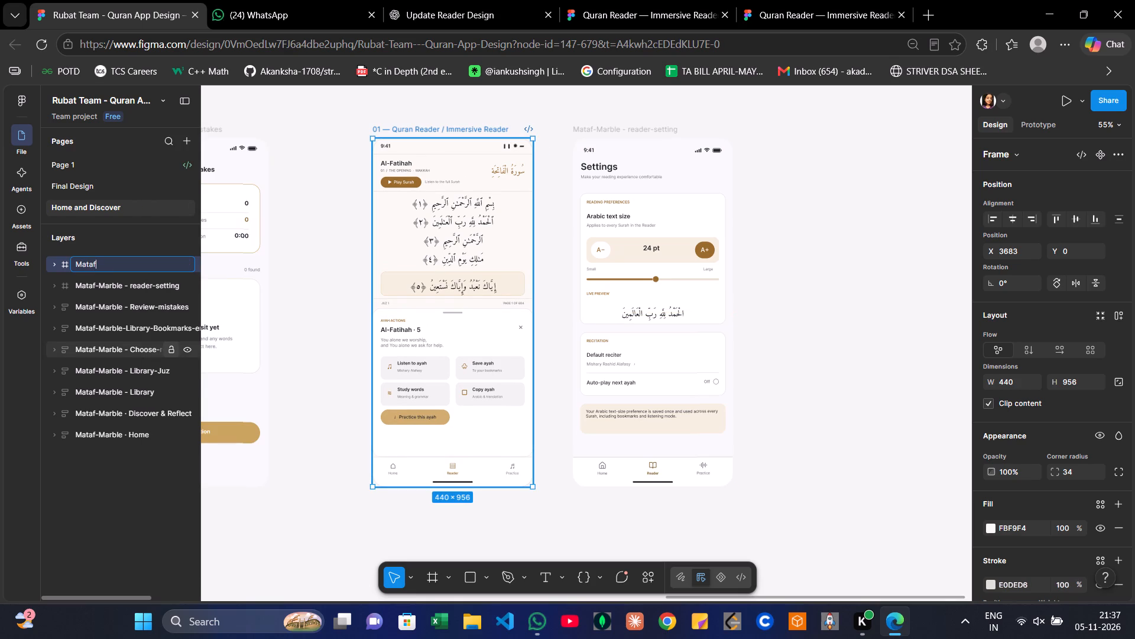
type("arble -")
key("space")
type("reader")
key("Return")
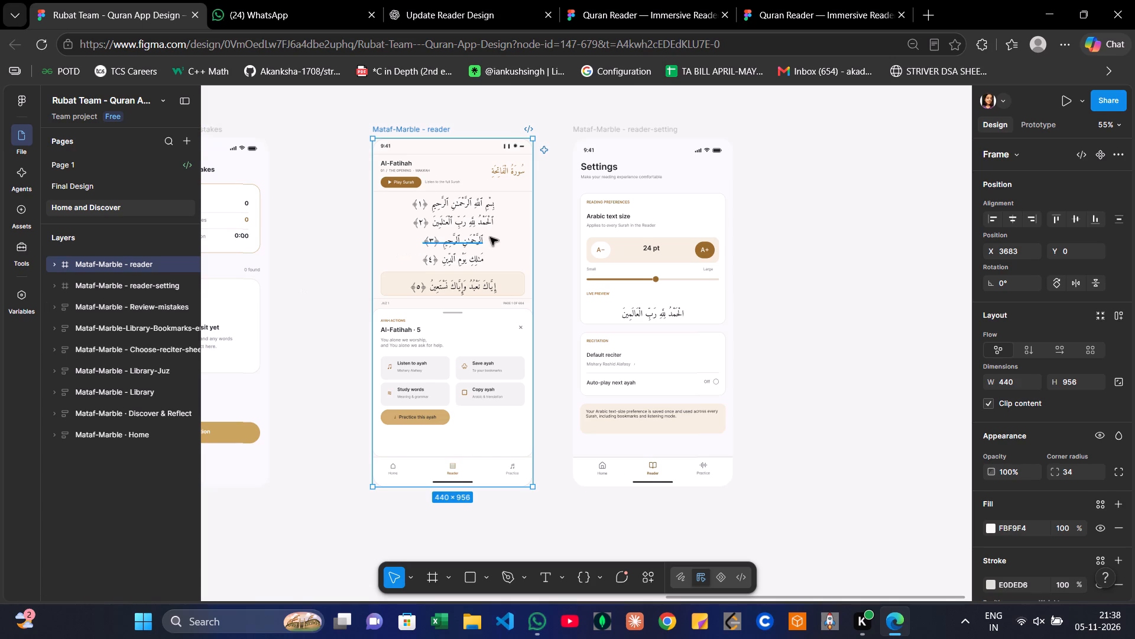
Copy reader-setting's Status bar and delete the reader screen's own status icons, 9:41 time and status divider.
left_click(595, 150)
key("ctrl+c")
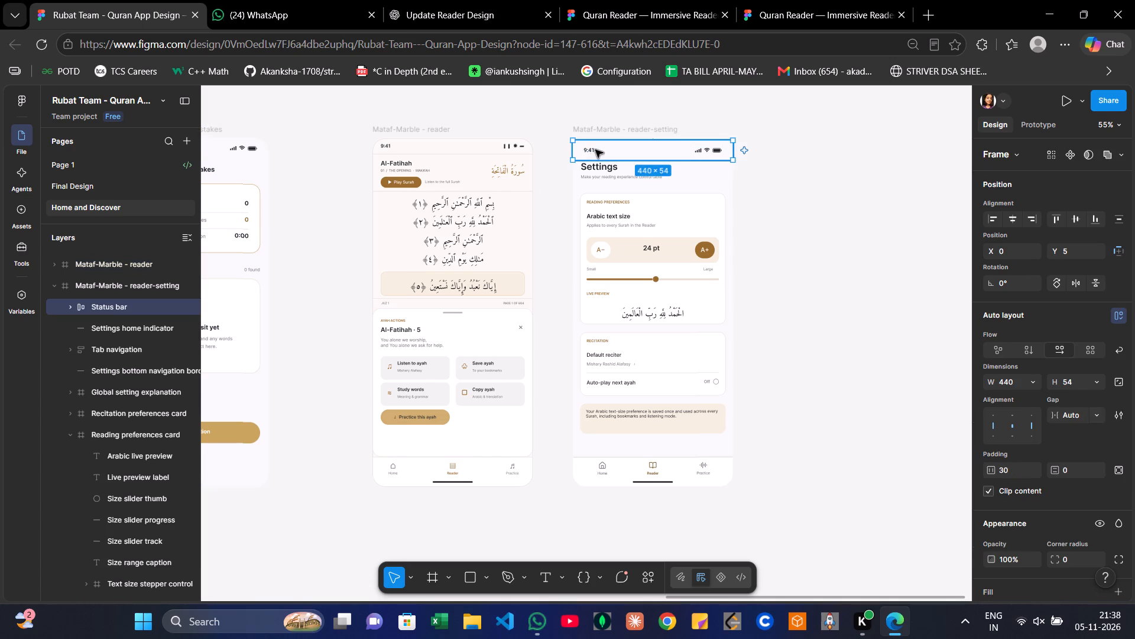
left_click(430, 146)
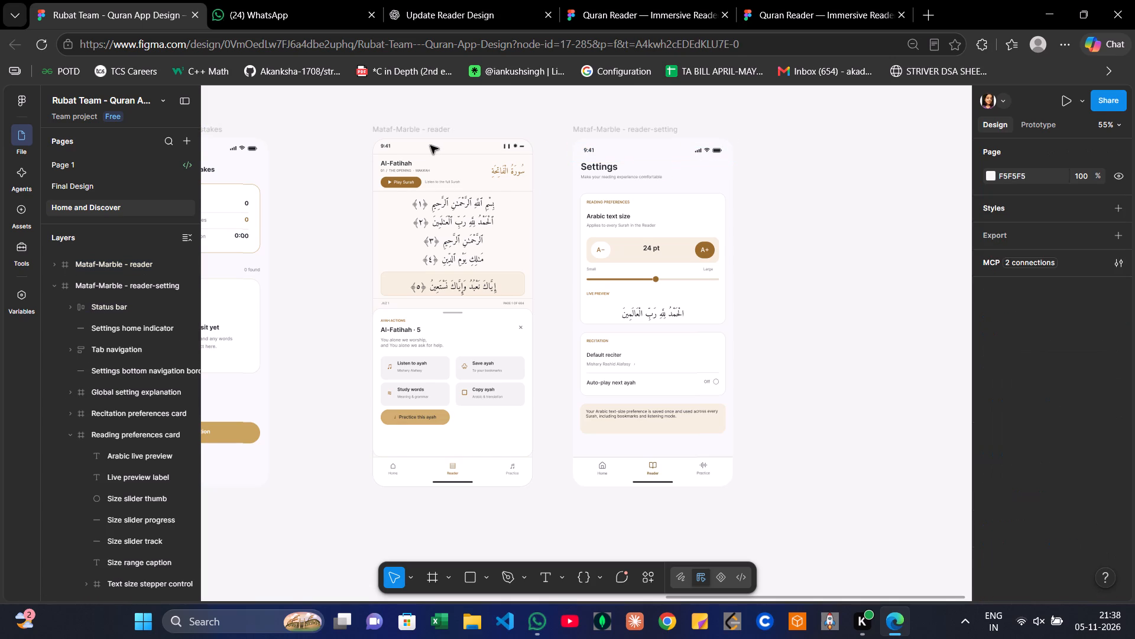
left_click(521, 147)
key("Delete")
key("Left")
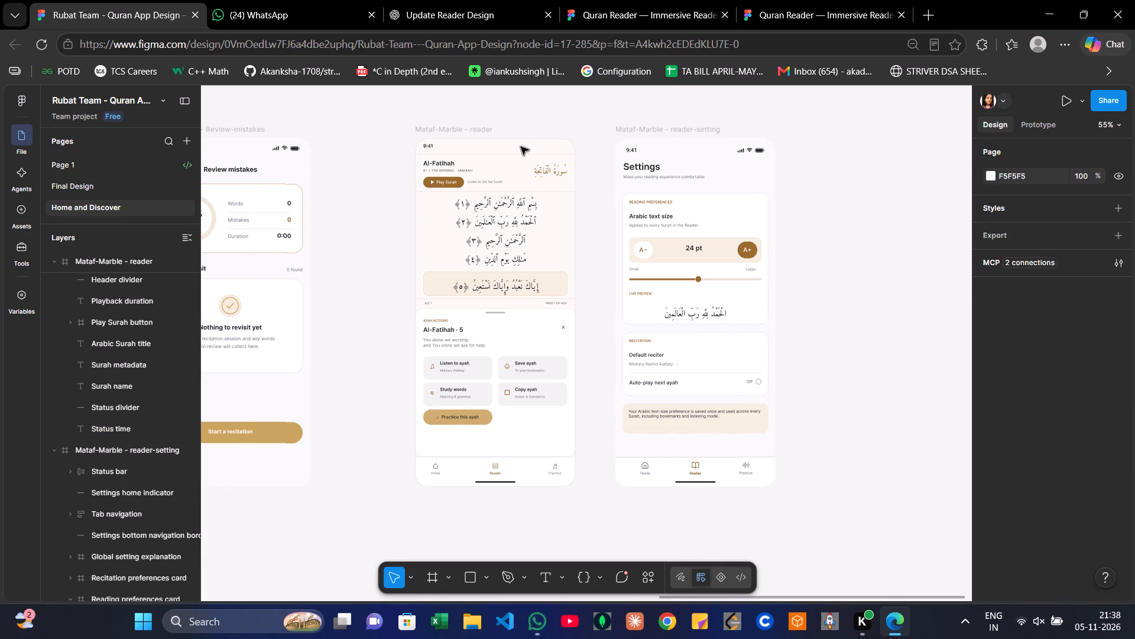
left_click(433, 146)
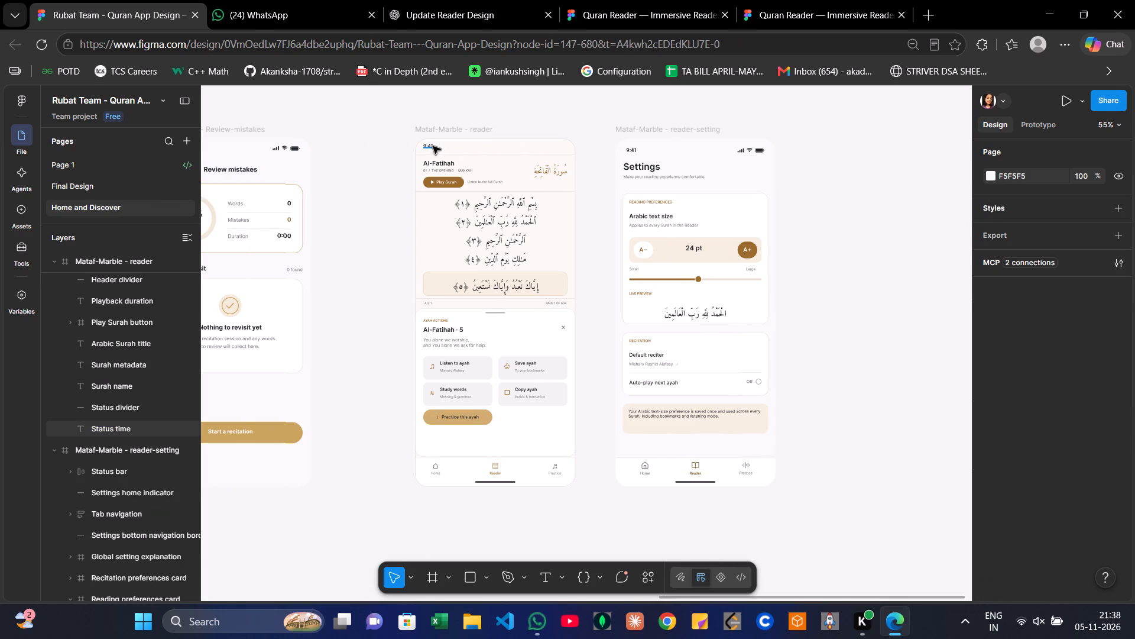
key("Delete")
left_click(459, 156)
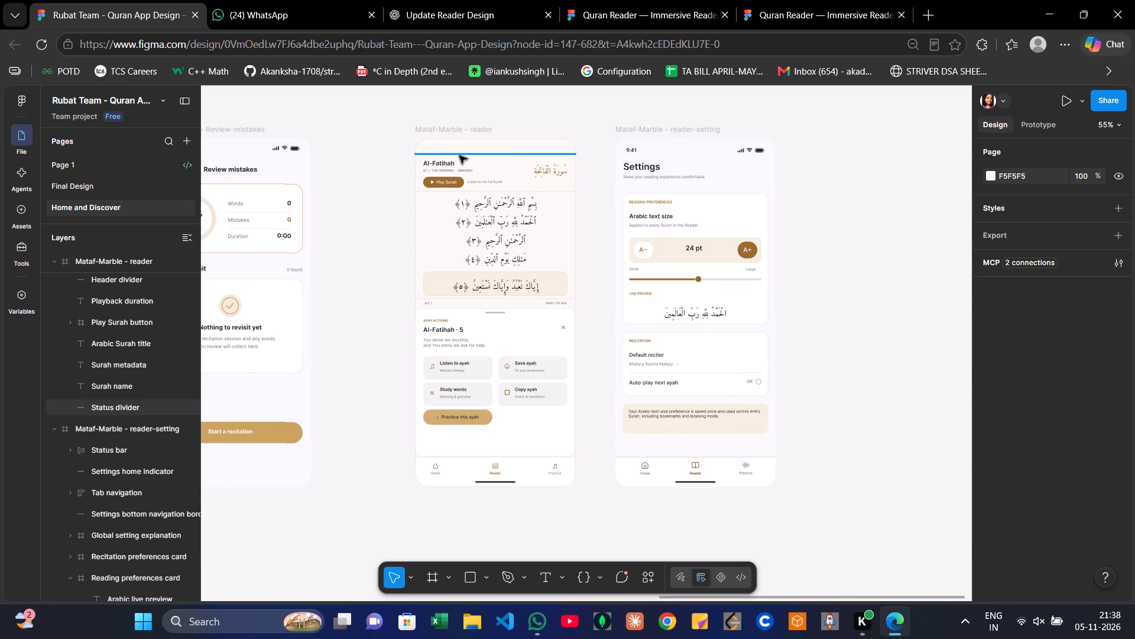
key("Delete")
Paste the copied Status bar and move it into the Mataf-Marble - reader frame at X 0, Y 0.
left_click(453, 148)
key("ctrl+v")
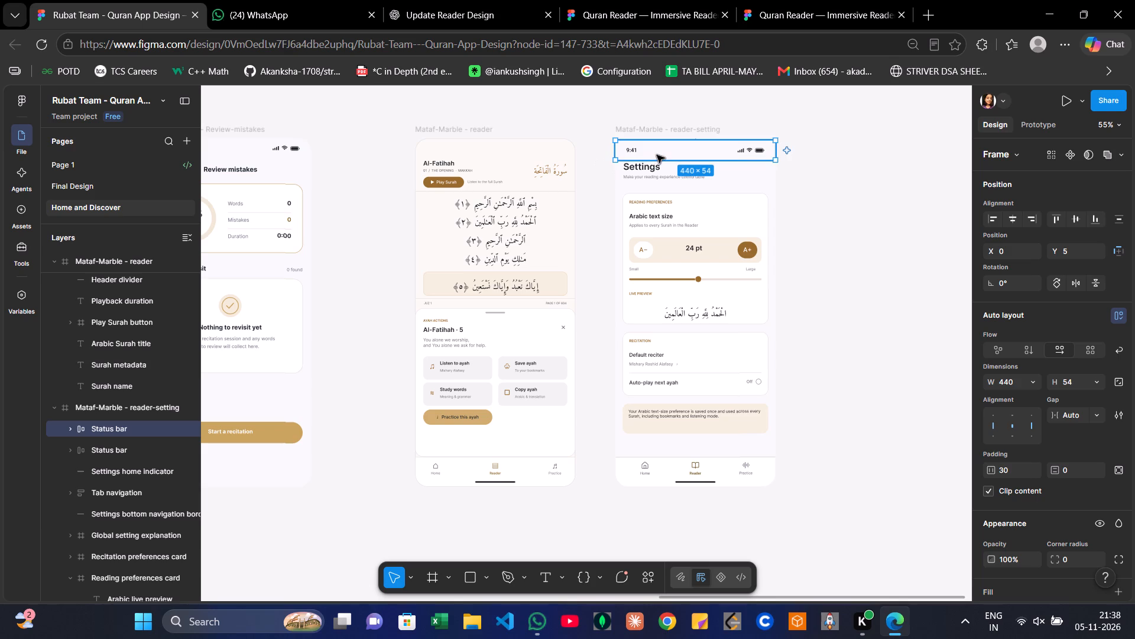
left_click_drag(657, 155, 486, 160)
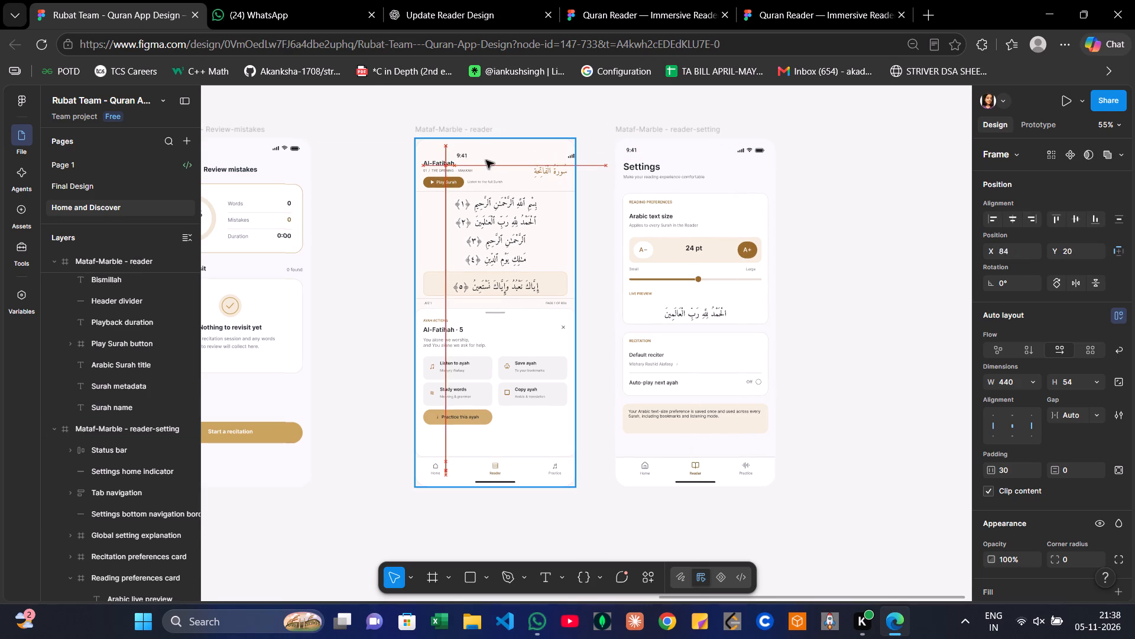
left_click_drag(486, 160, 452, 153)
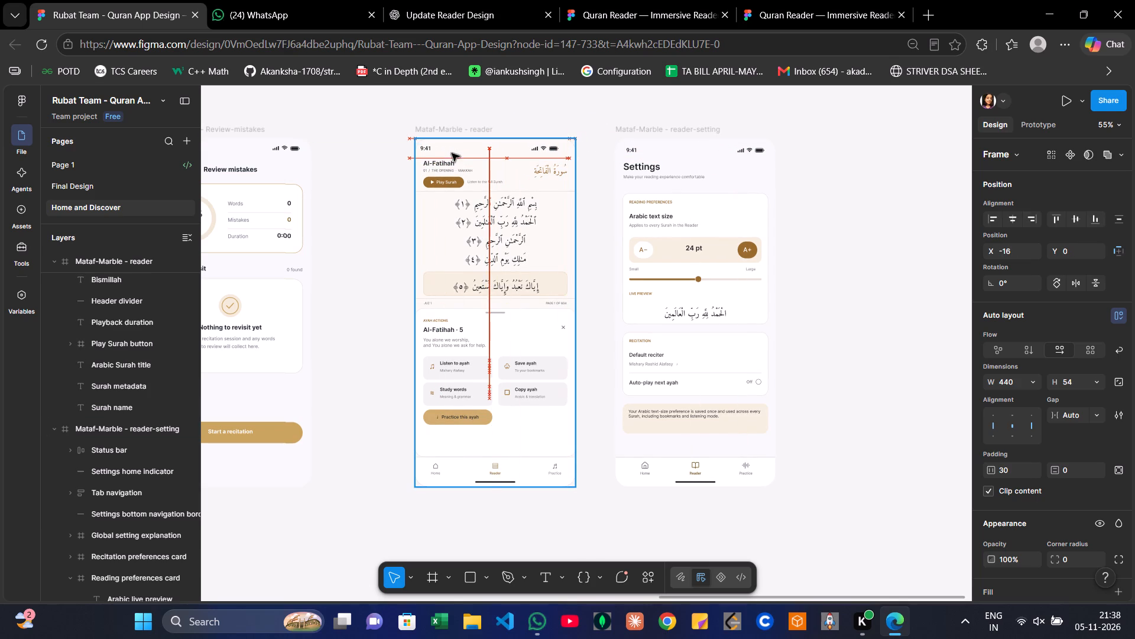
left_click_drag(452, 153, 453, 153)
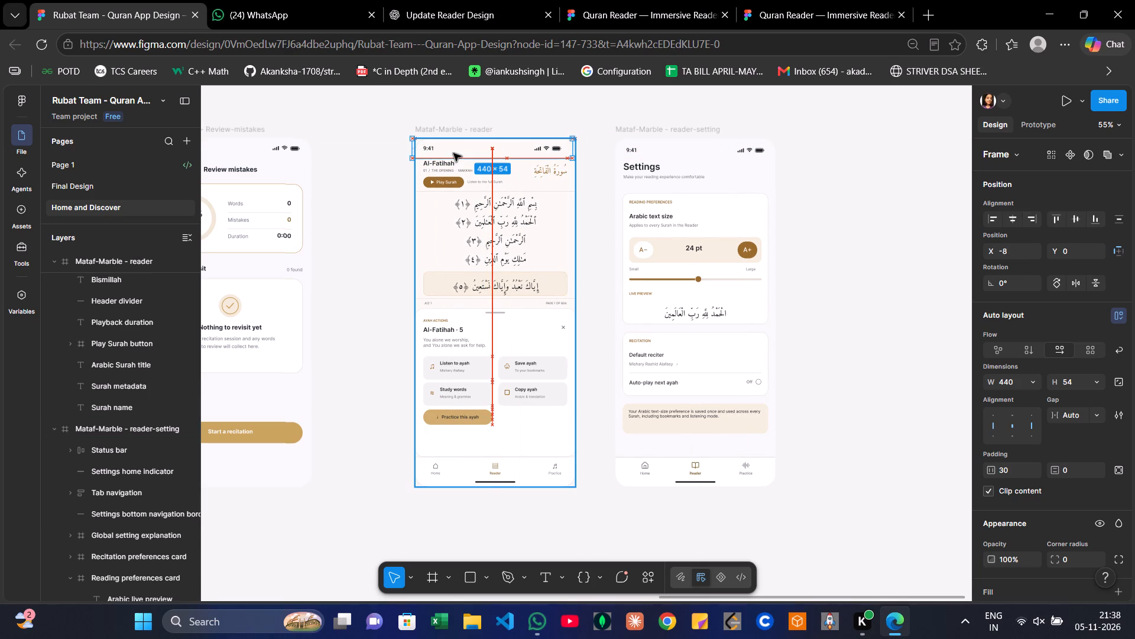
left_click_drag(453, 153, 458, 154)
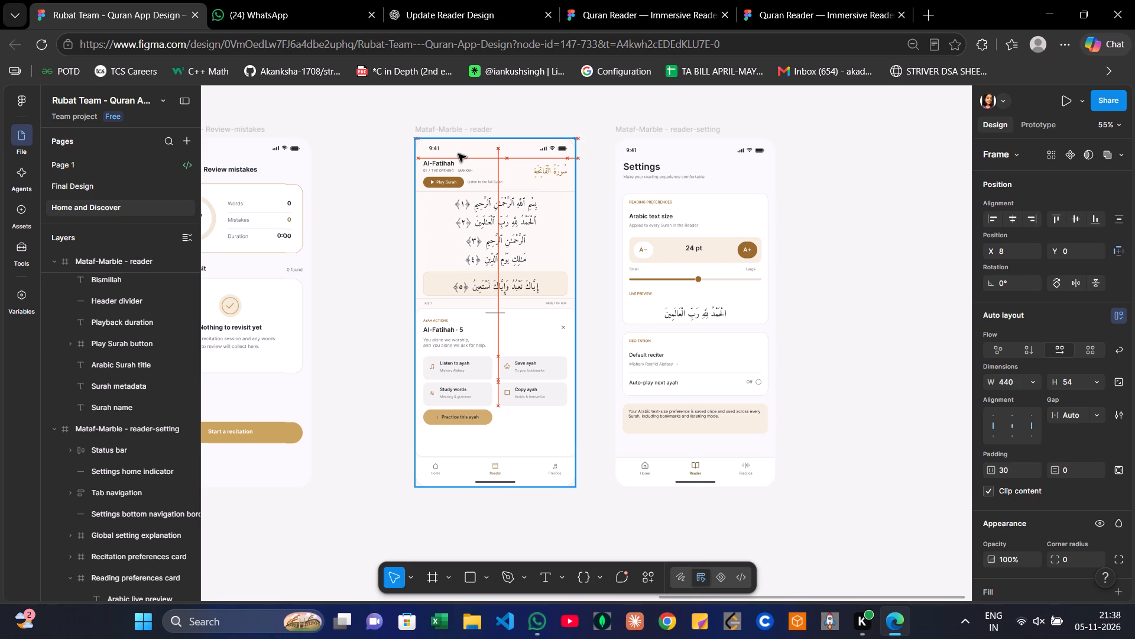
left_click_drag(458, 154, 457, 154)
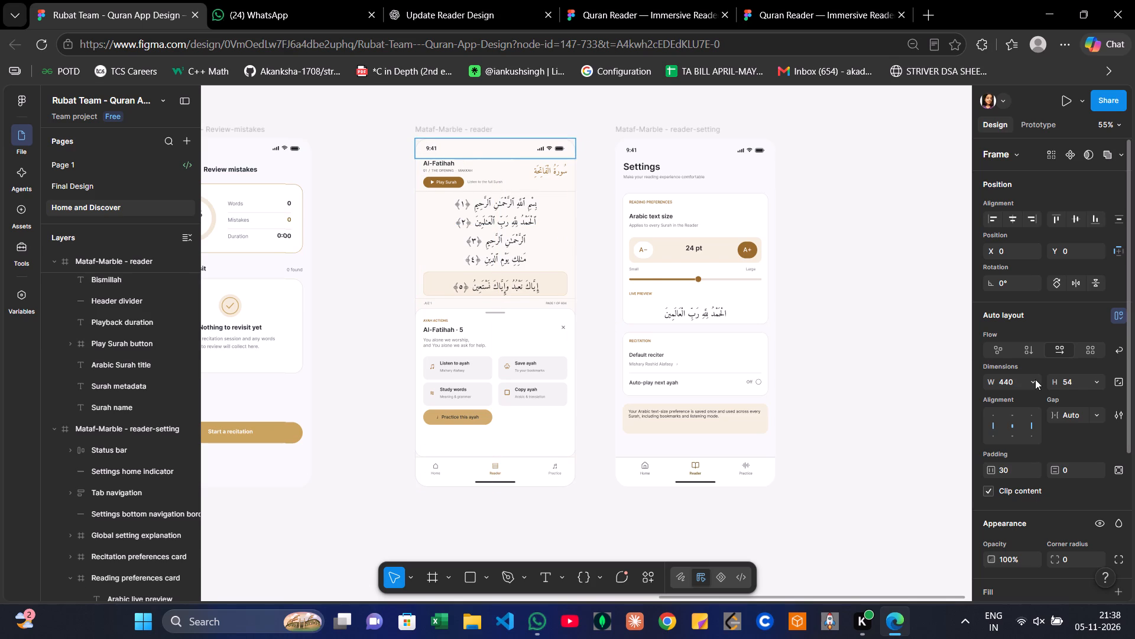
left_click(564, 262)
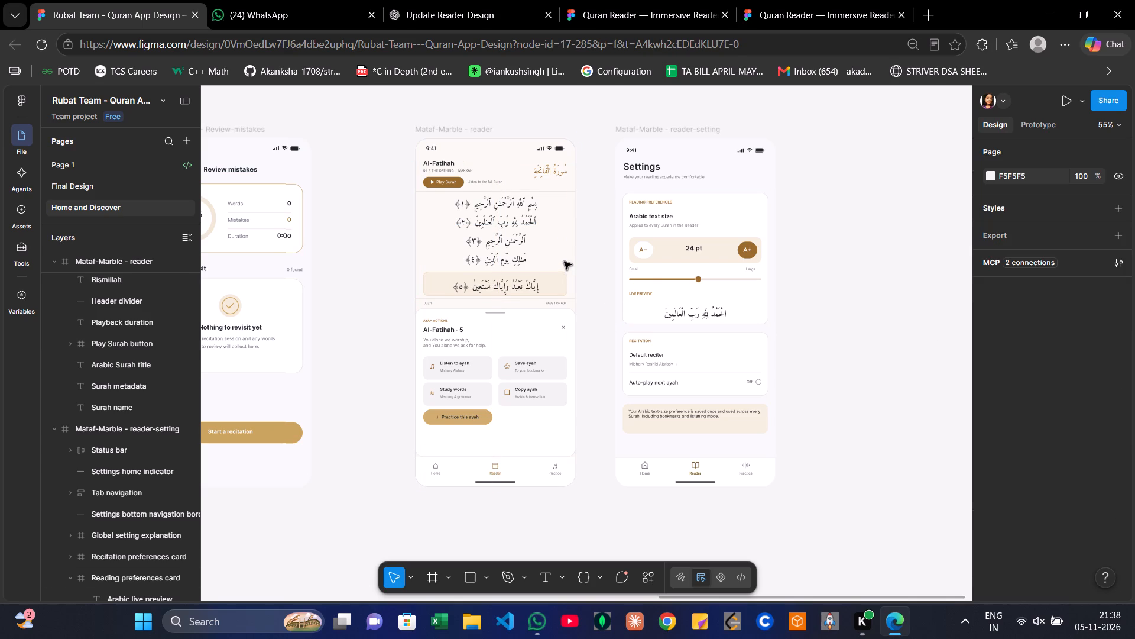
Set the Mataf-Marble - reader frame's corner radius to 36.
left_click(423, 211)
left_click(111, 263)
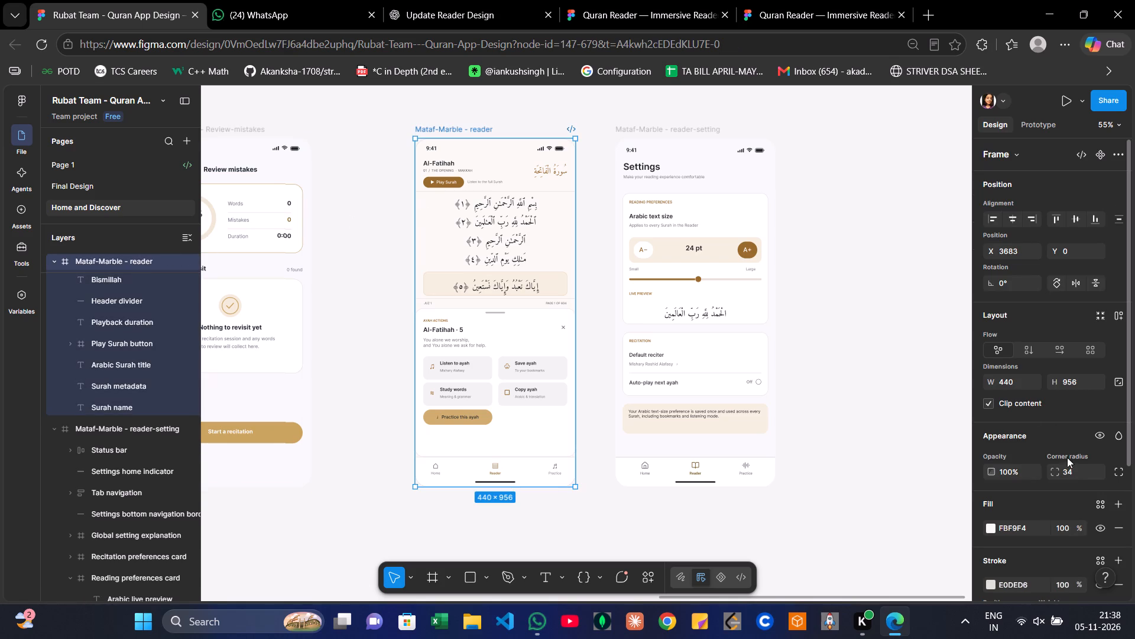
double_click(1072, 468)
type("36")
left_click(747, 329)
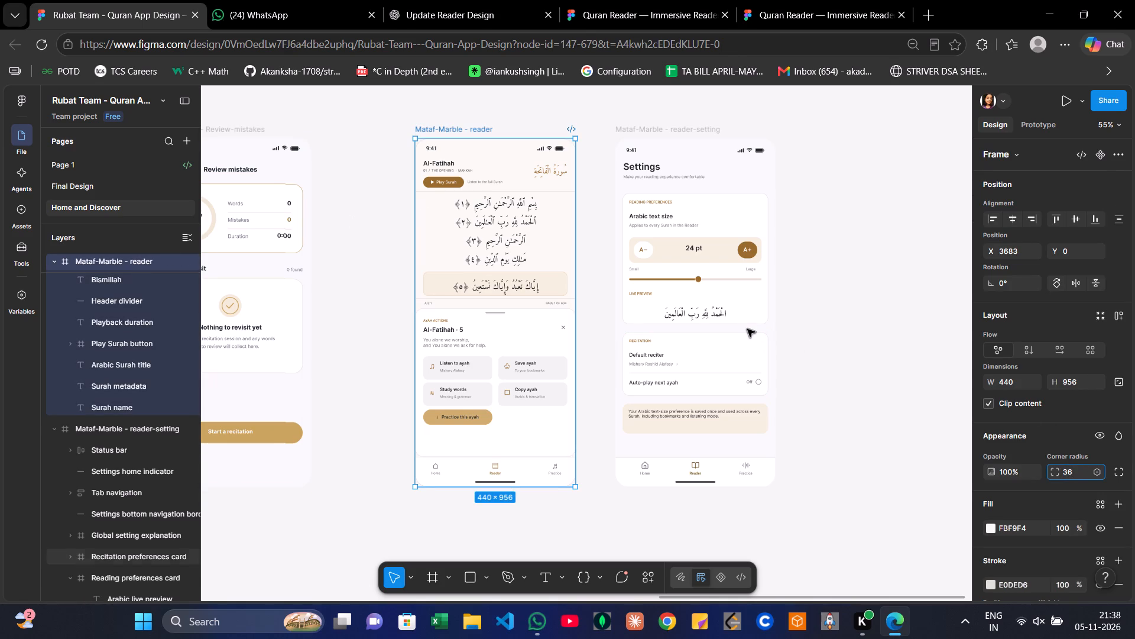
left_click(747, 329)
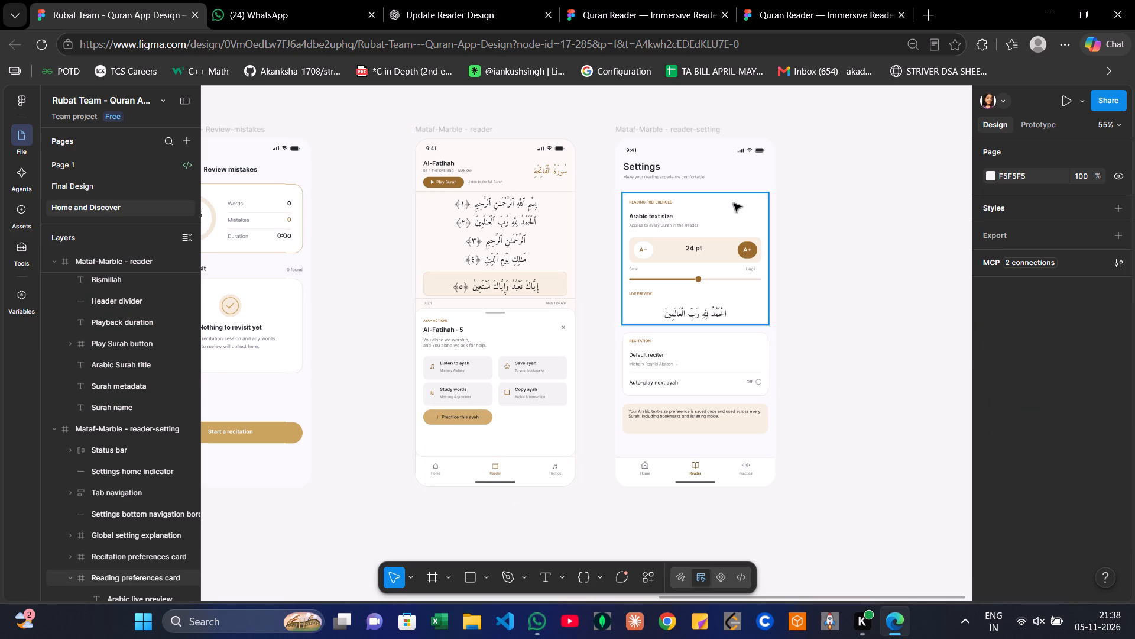
Copy the stroke colour F8F9FA from the Mataf-Marble - reader-setting frame.
left_click(714, 167)
left_click(714, 167)
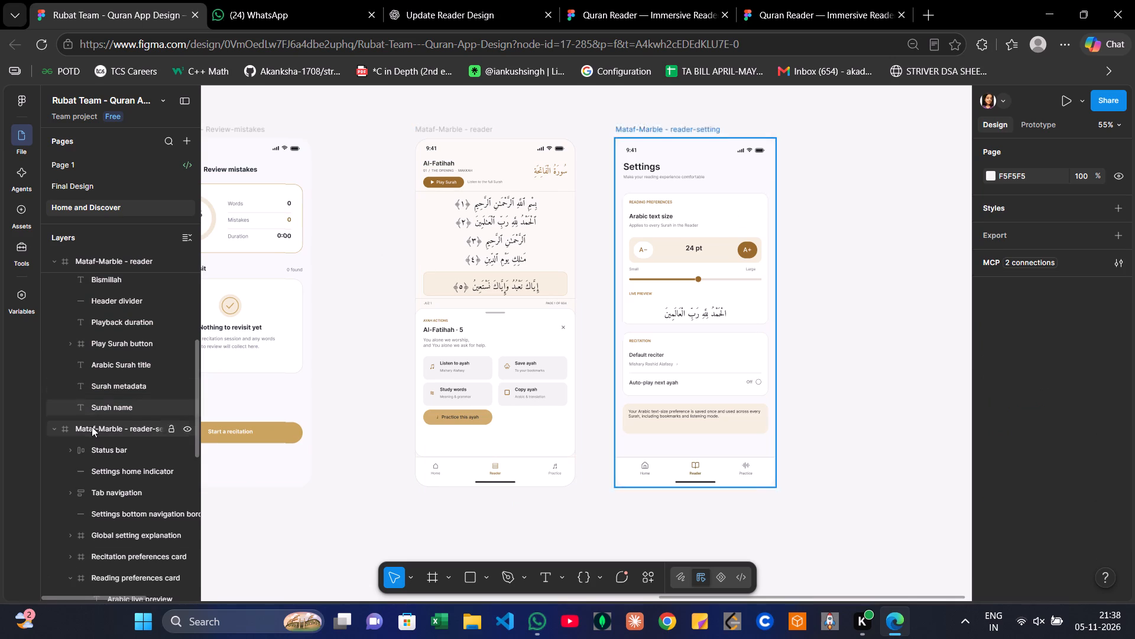
left_click(89, 431)
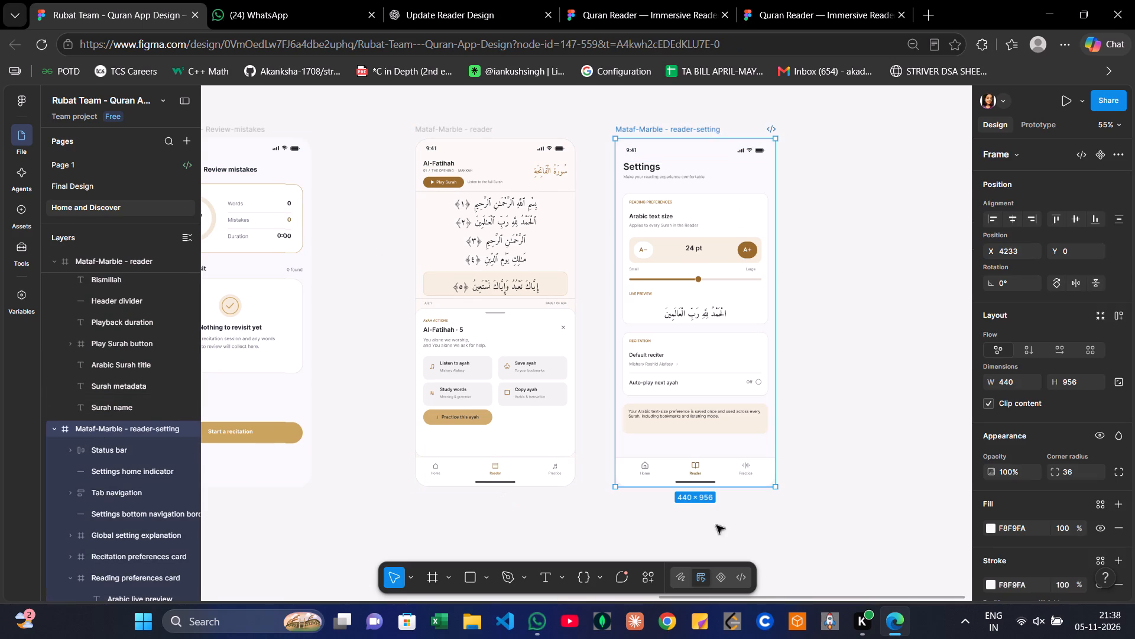
scroll(753, 536, "down", 1)
scroll(1014, 556, "down", 1)
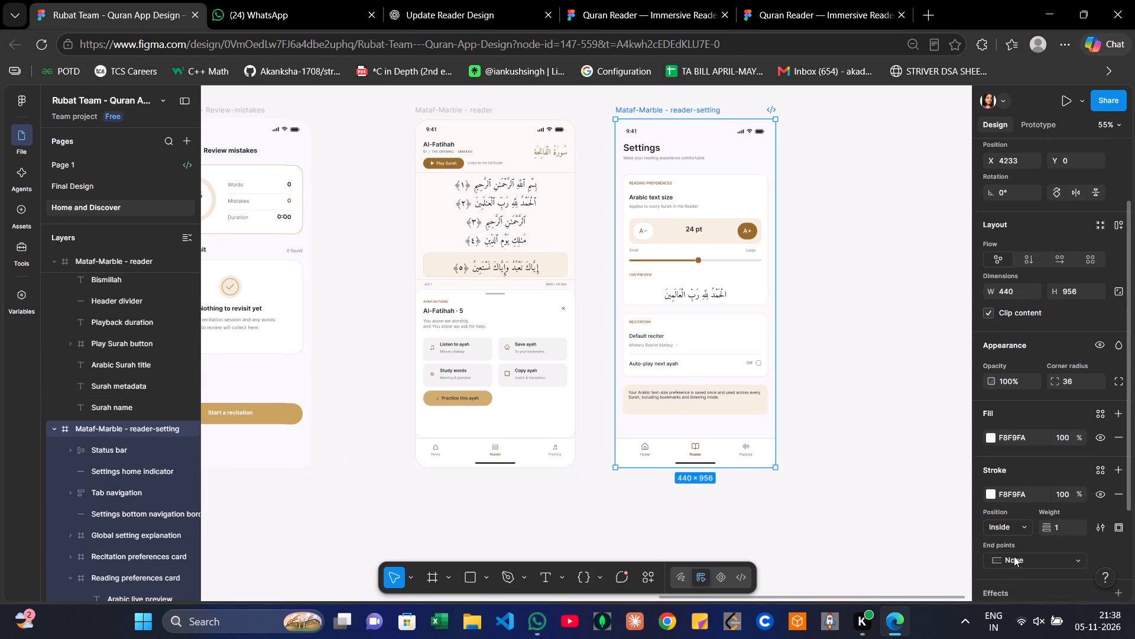
left_click(1030, 493)
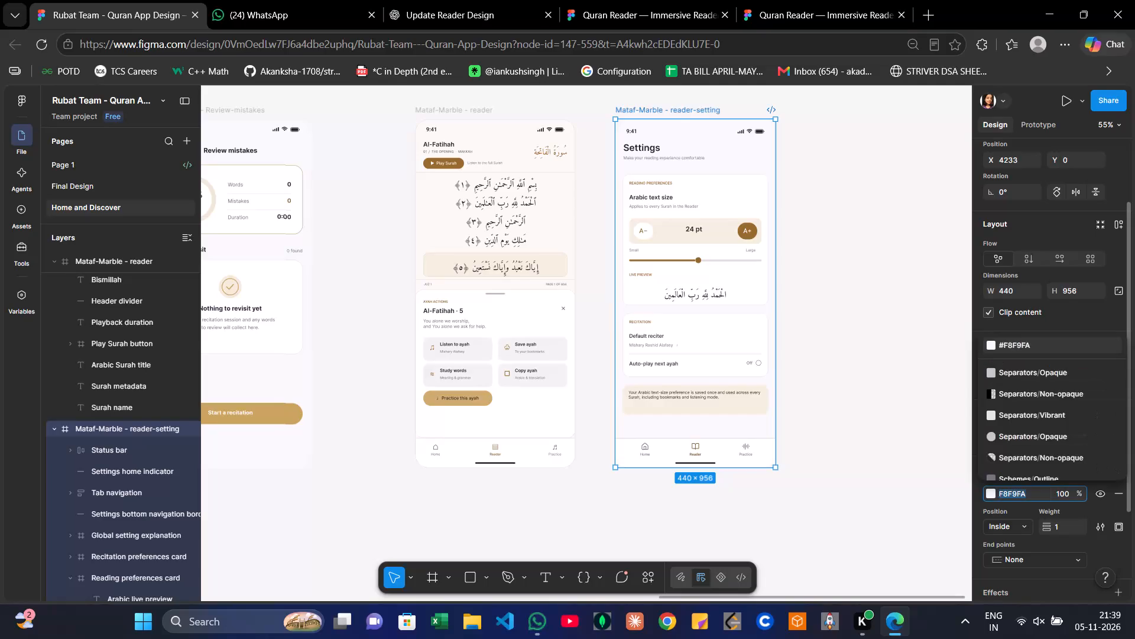
key("ctrl+c")
Set the Mataf-Marble - reader frame's stroke colour to the copied F8F9FA.
left_click(553, 195)
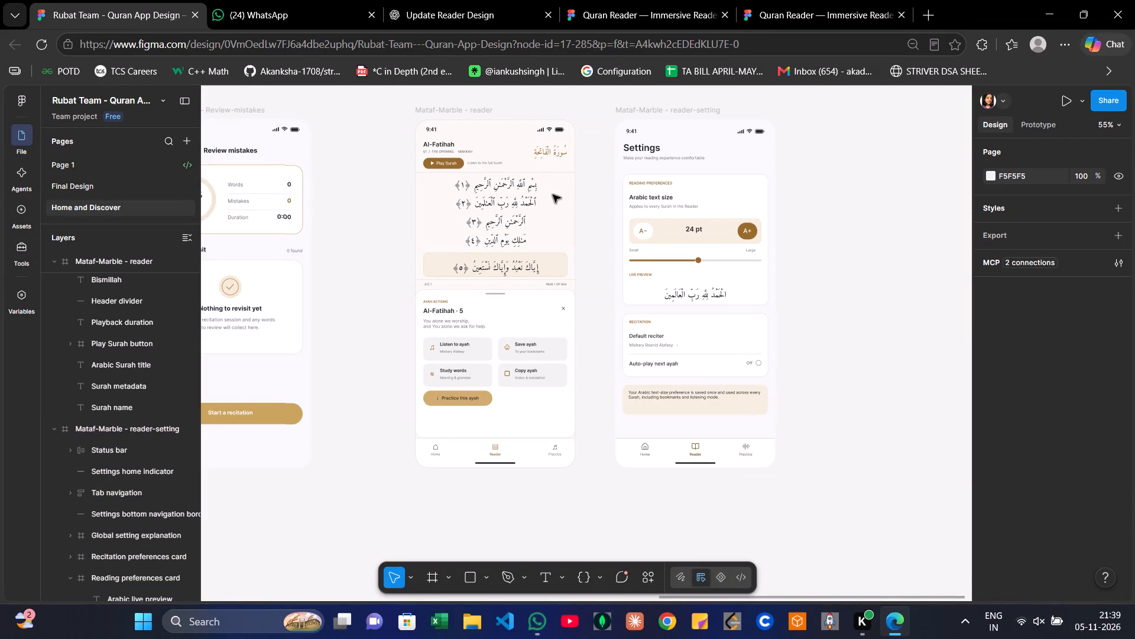
double_click(553, 195)
double_click(553, 195)
left_click(147, 261)
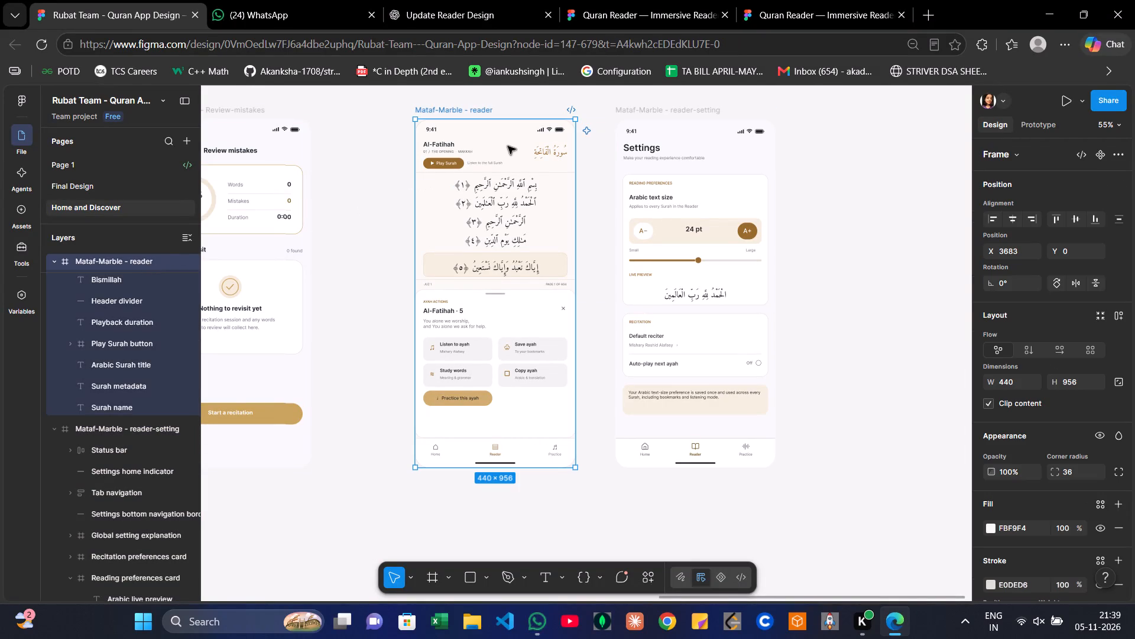
double_click(510, 145)
left_click(510, 145)
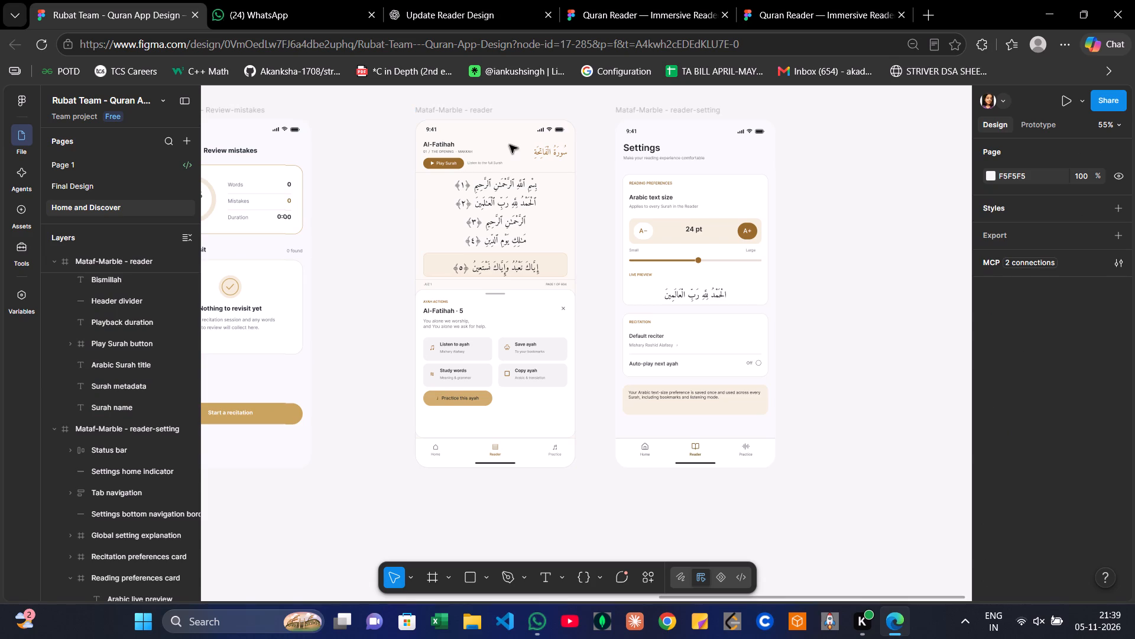
left_click(48, 256)
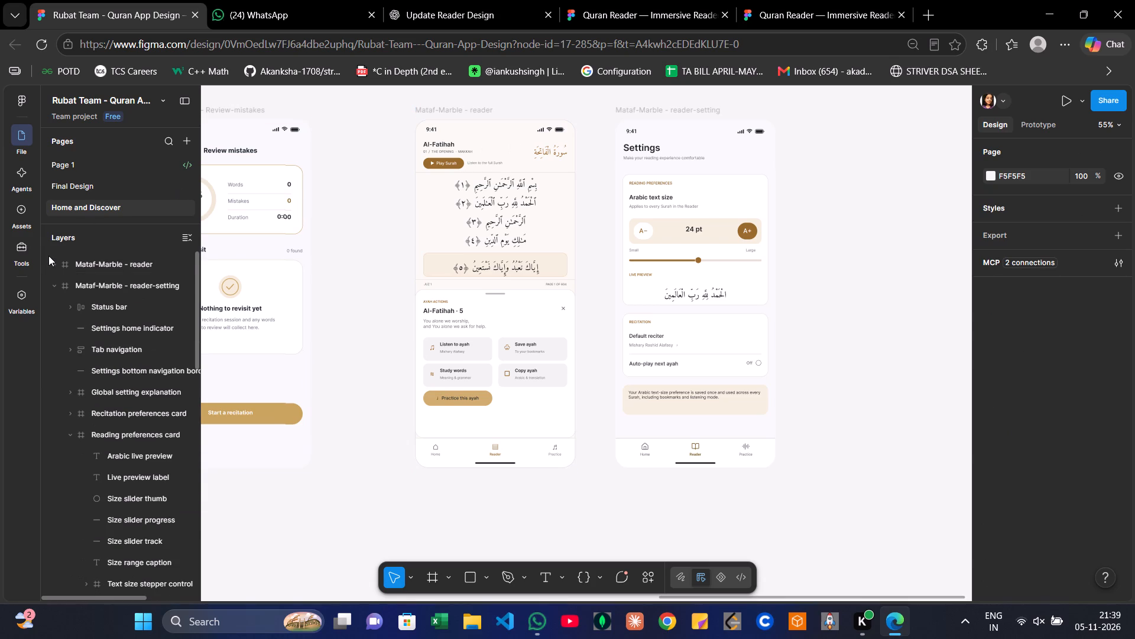
left_click(85, 259)
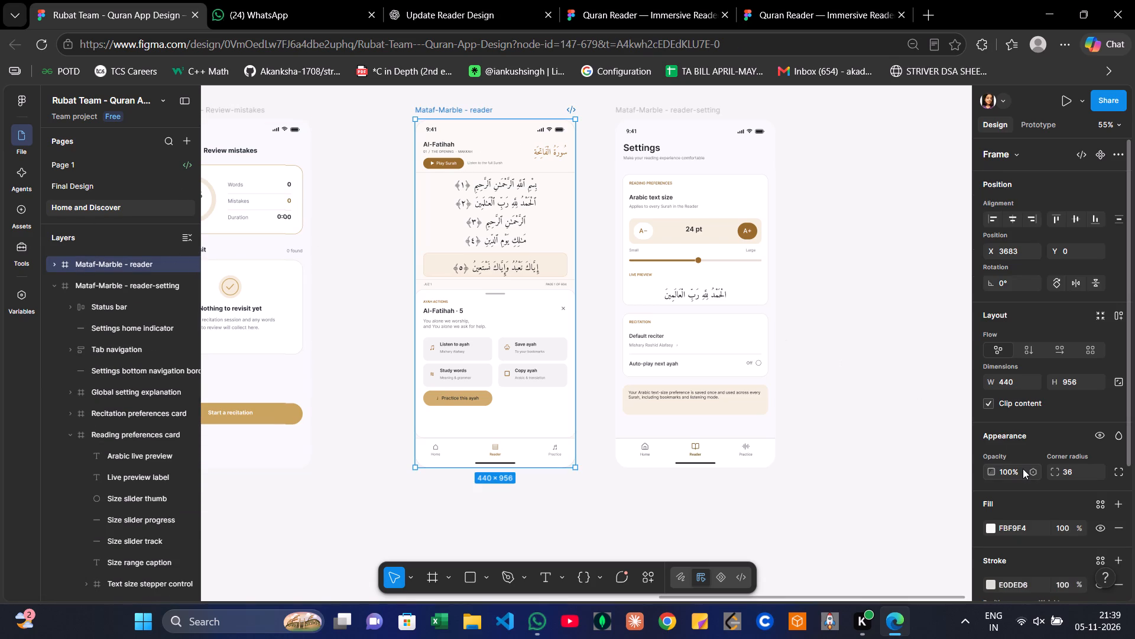
scroll(1023, 469, "down", 1)
left_click(1033, 486)
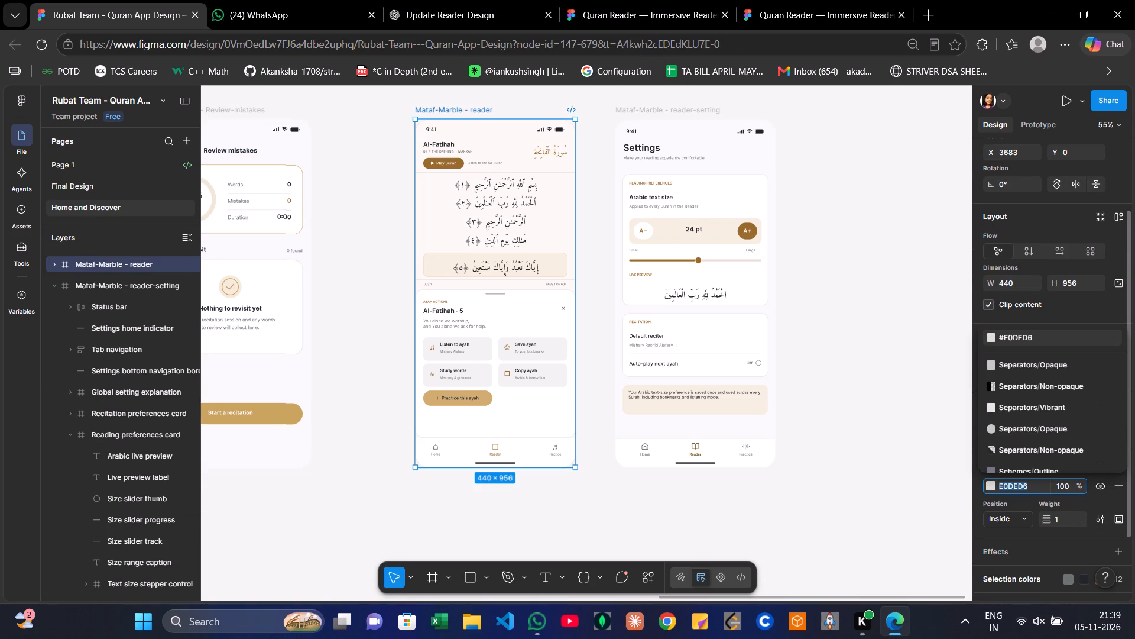
key("ctrl+v")
key("Return")
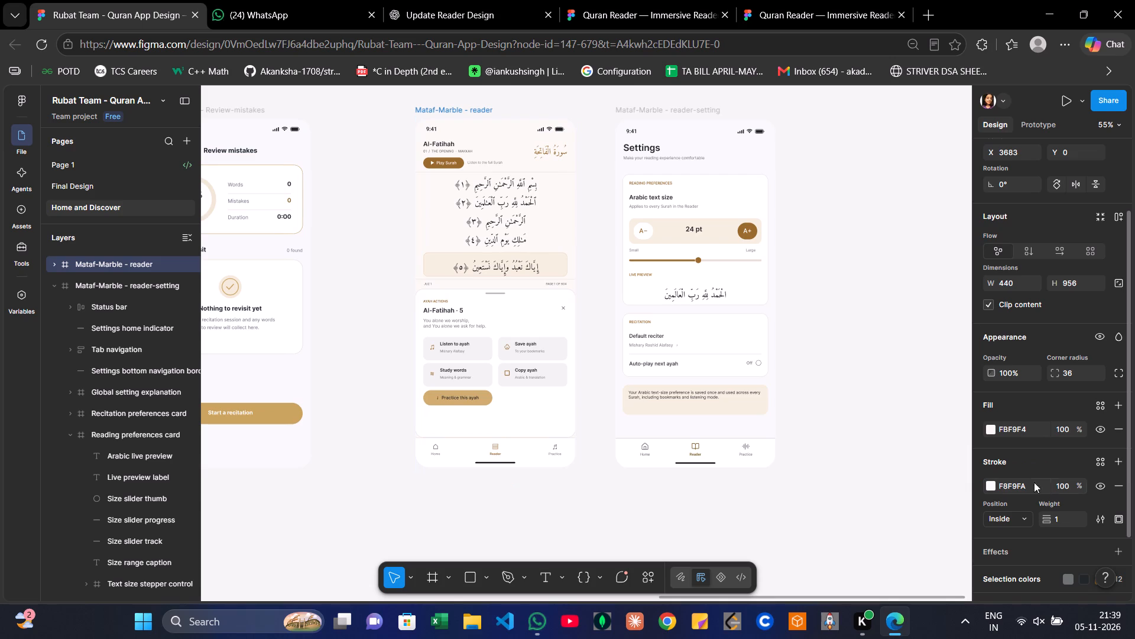
Set the Mataf-Marble - reader frame's fill colour to F8F9FA.
left_click(1033, 421)
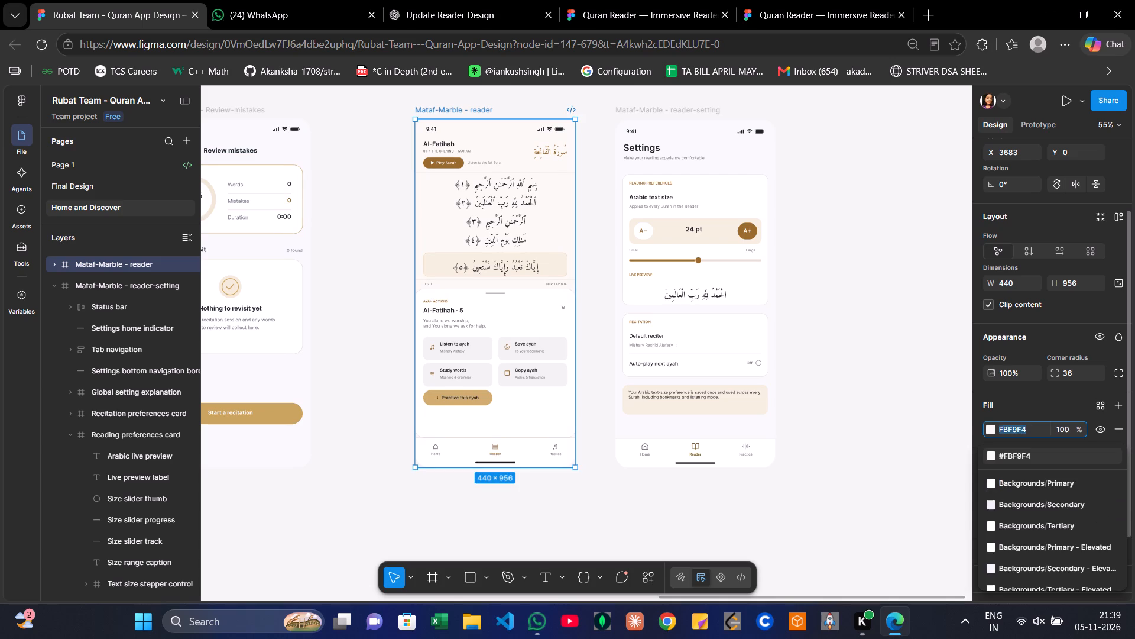
key("ctrl+v")
key("Return")
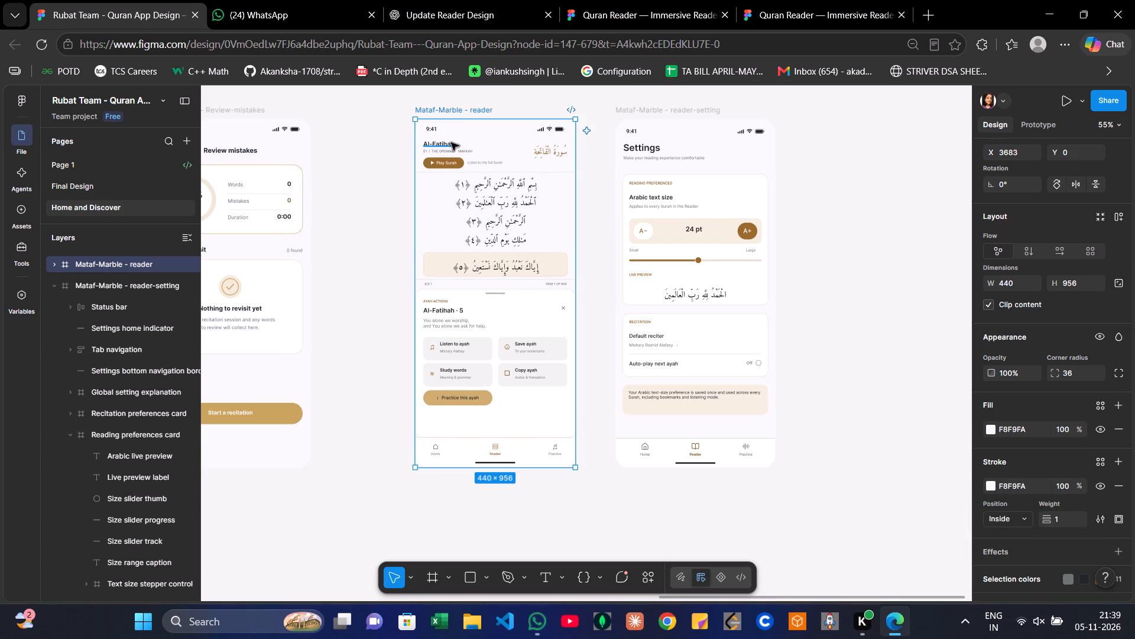
Copy the Tab navigation bar from the reader-setting screen.
left_click(679, 447)
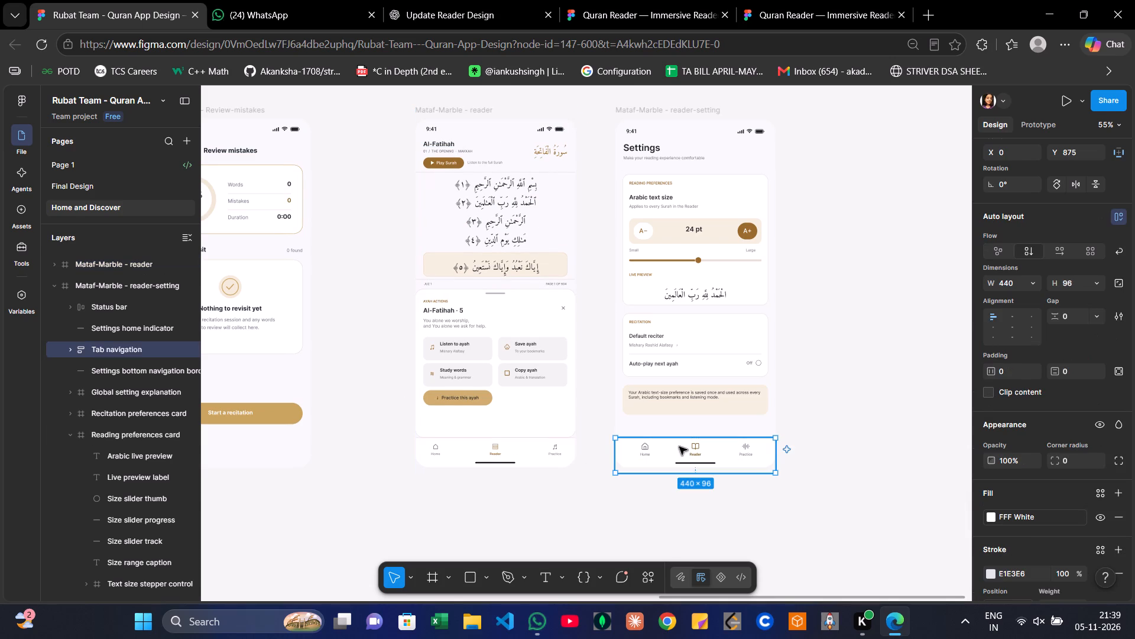
key("ctrl+c")
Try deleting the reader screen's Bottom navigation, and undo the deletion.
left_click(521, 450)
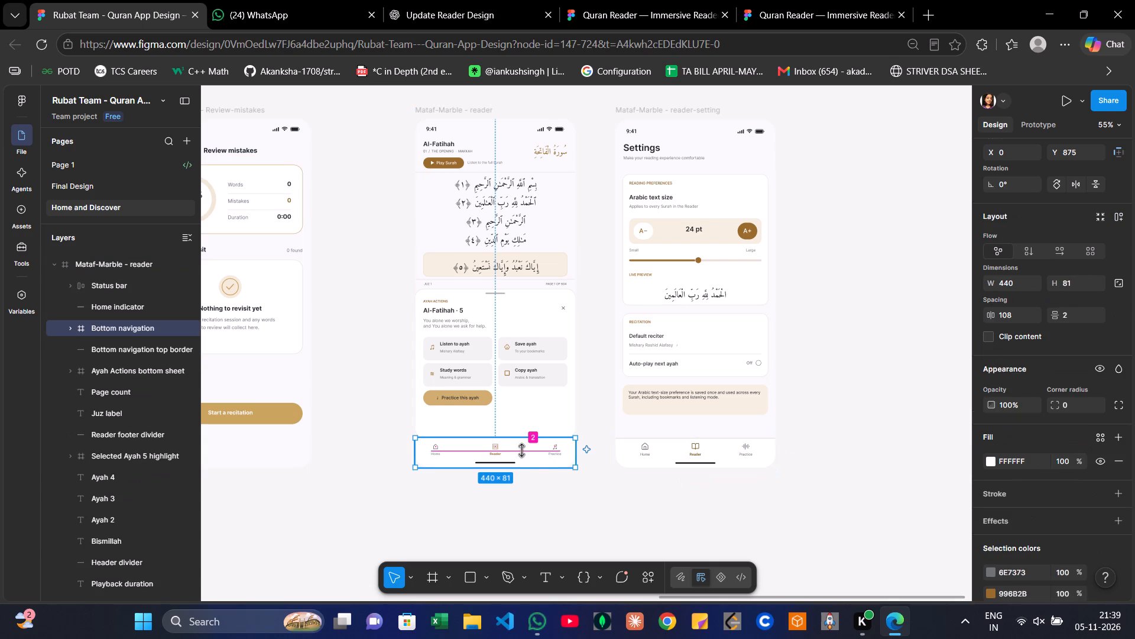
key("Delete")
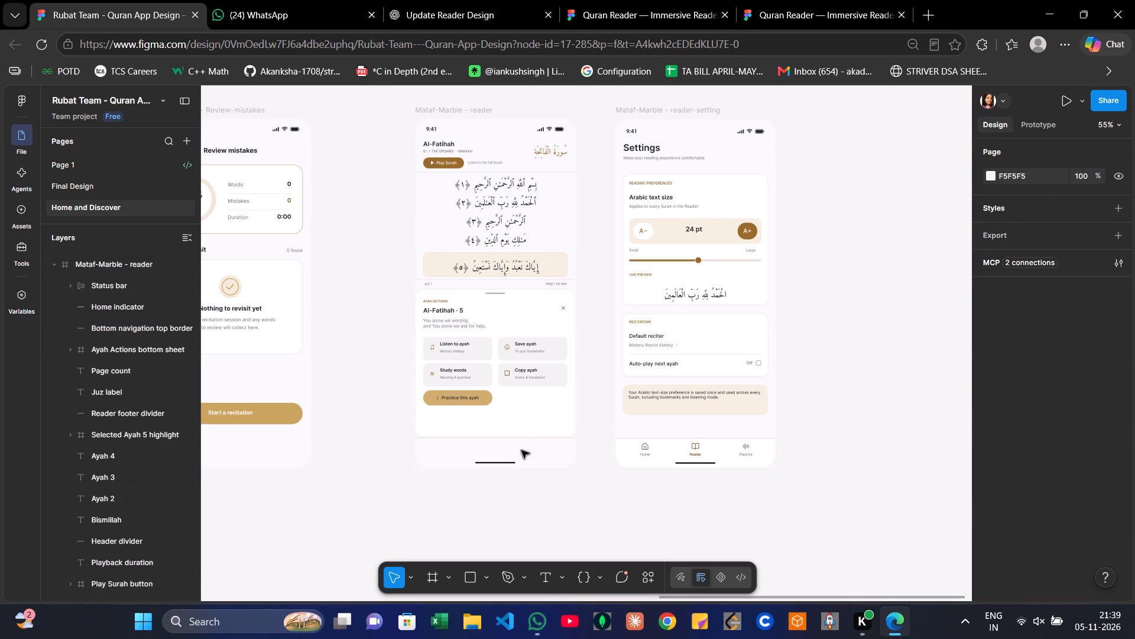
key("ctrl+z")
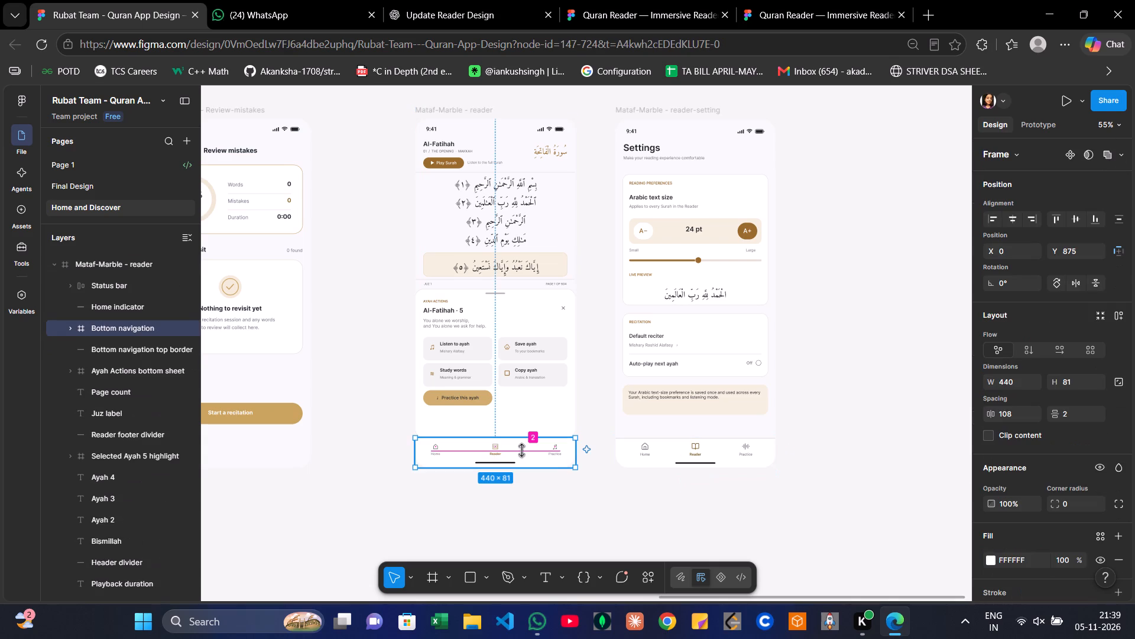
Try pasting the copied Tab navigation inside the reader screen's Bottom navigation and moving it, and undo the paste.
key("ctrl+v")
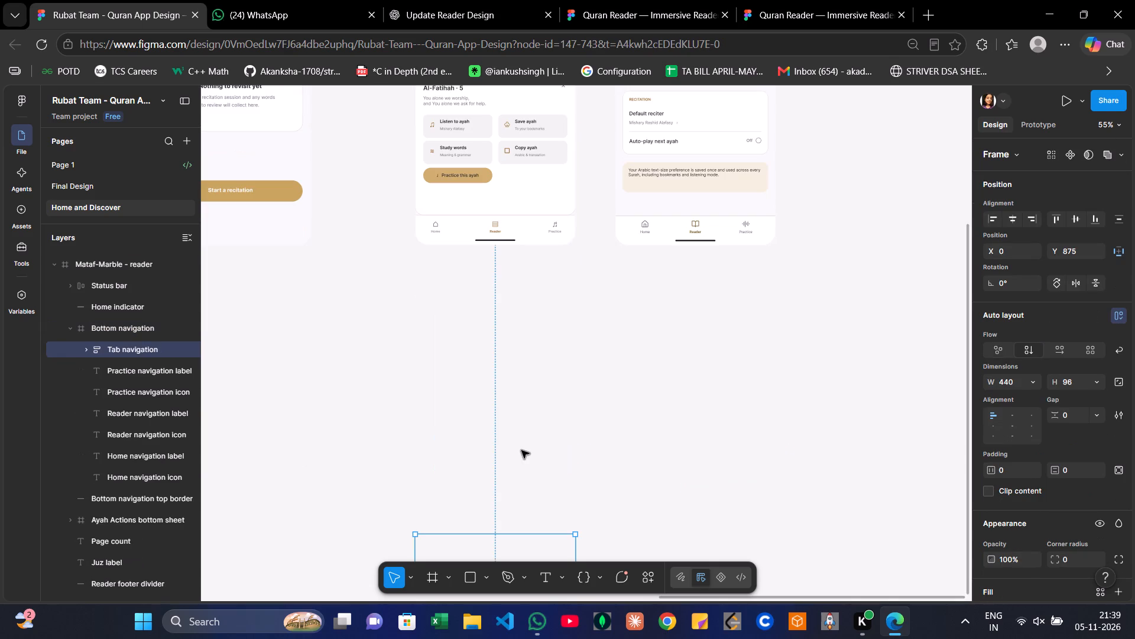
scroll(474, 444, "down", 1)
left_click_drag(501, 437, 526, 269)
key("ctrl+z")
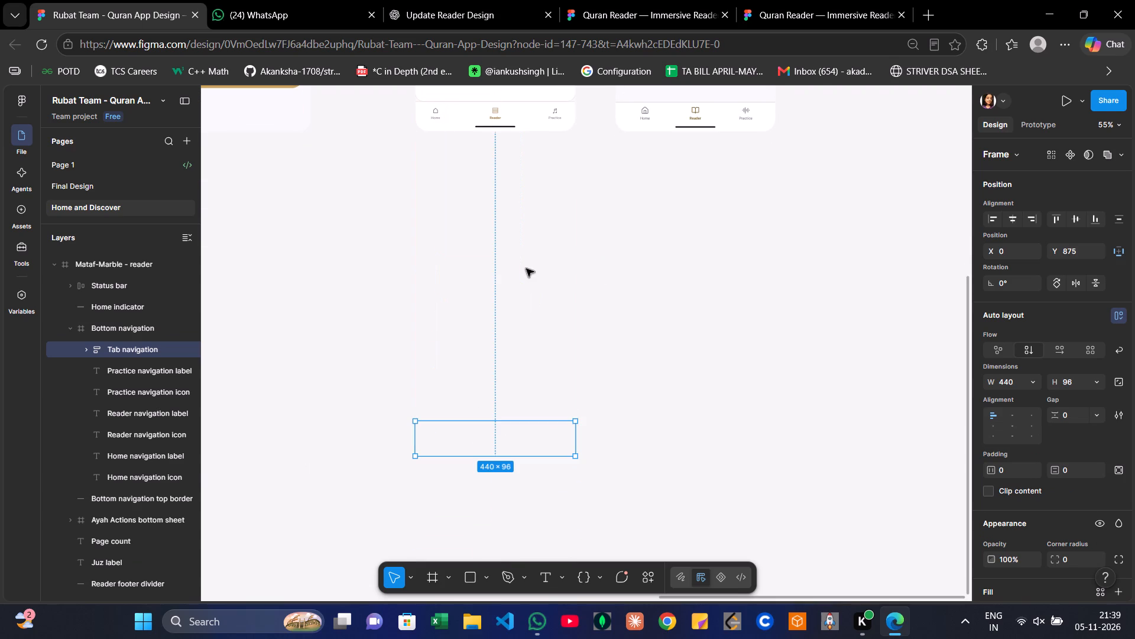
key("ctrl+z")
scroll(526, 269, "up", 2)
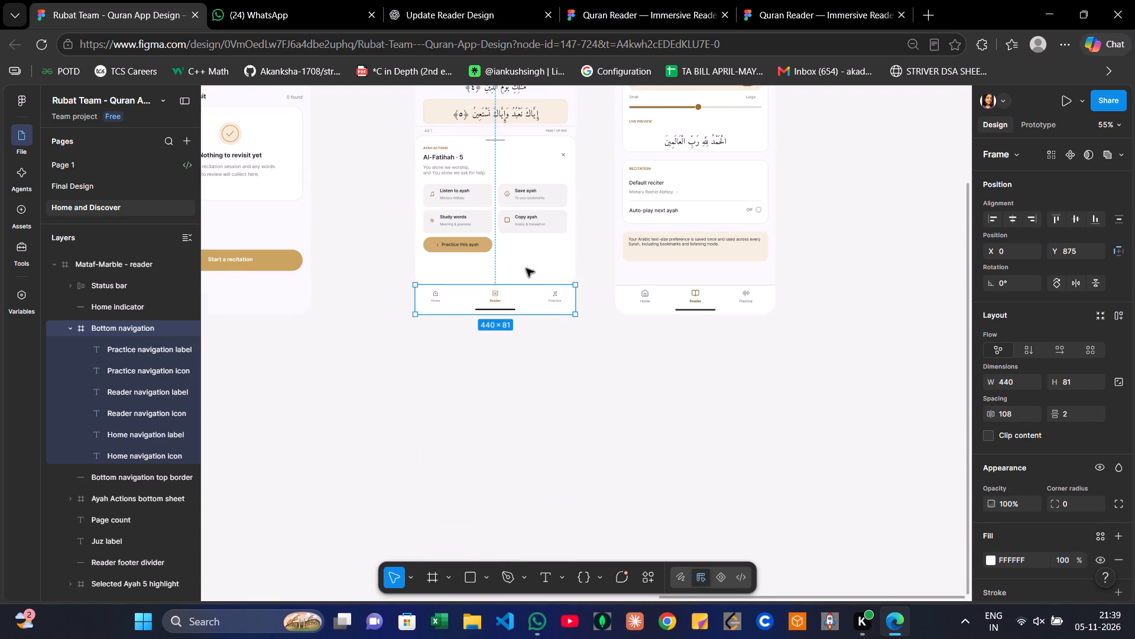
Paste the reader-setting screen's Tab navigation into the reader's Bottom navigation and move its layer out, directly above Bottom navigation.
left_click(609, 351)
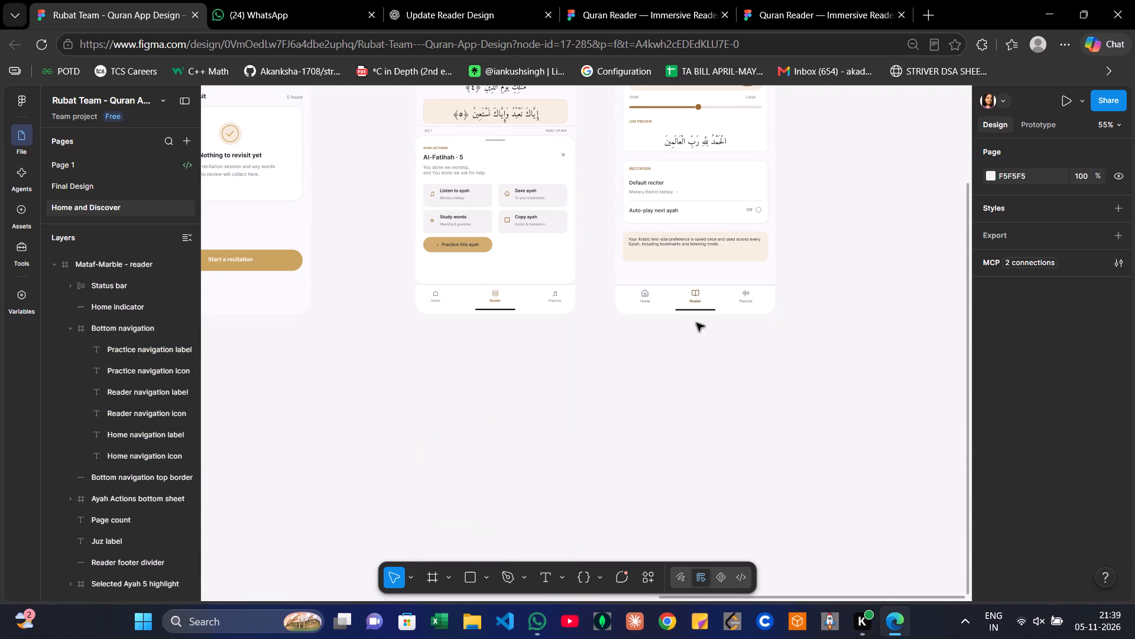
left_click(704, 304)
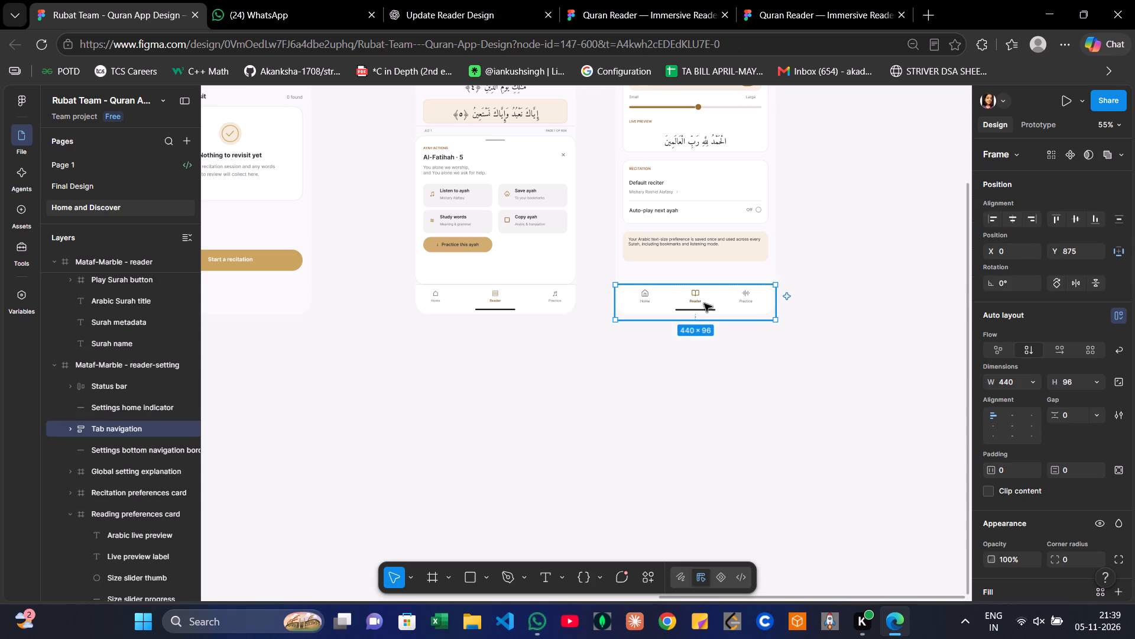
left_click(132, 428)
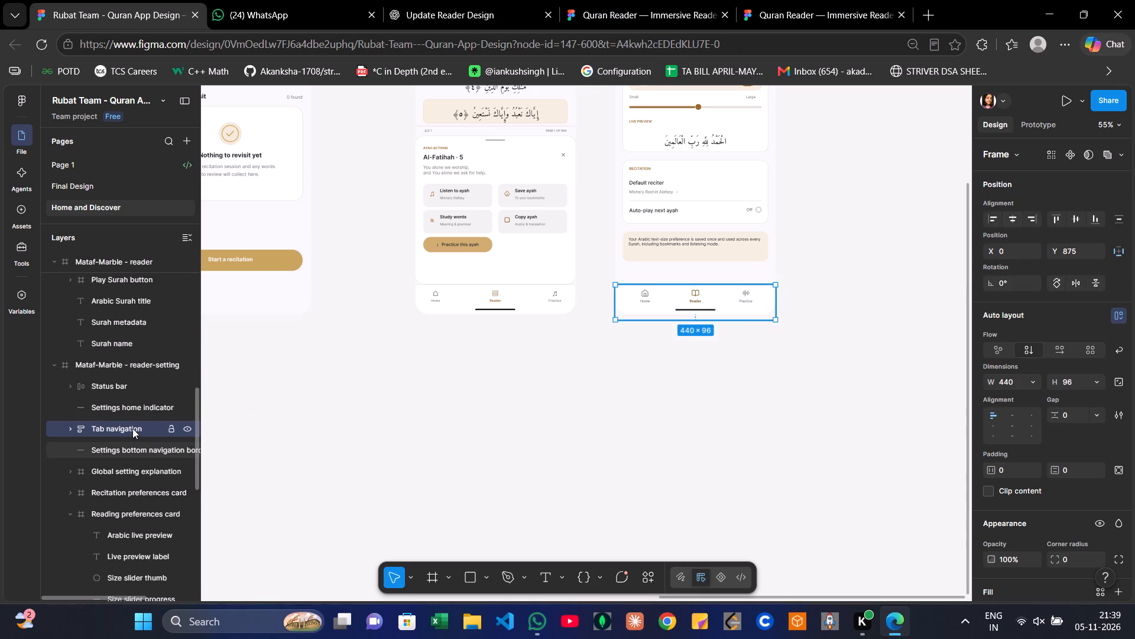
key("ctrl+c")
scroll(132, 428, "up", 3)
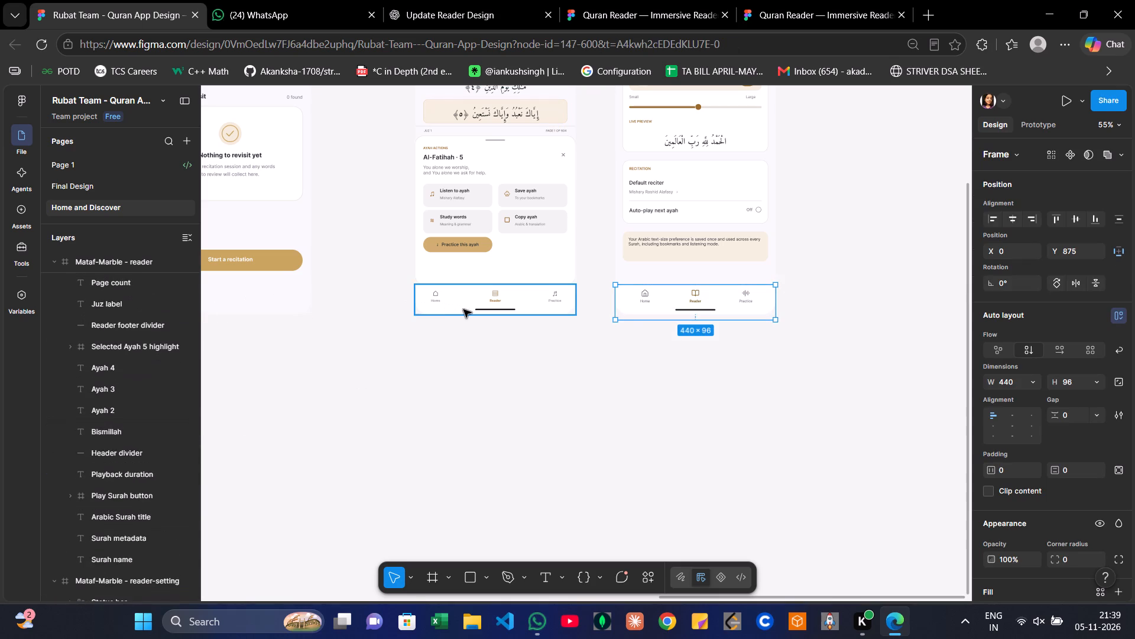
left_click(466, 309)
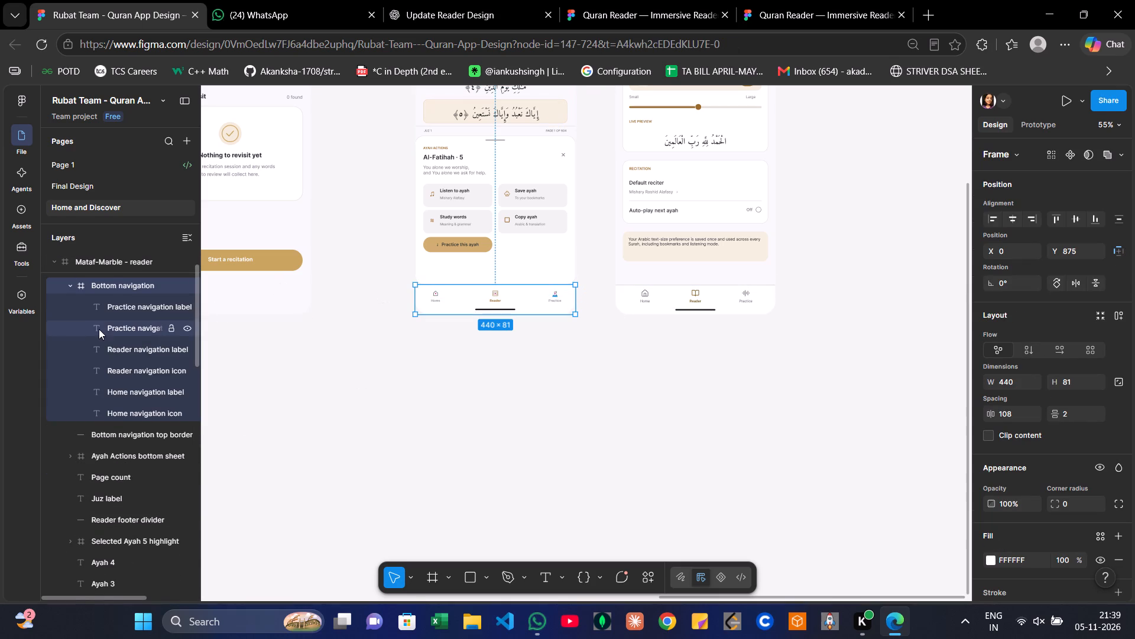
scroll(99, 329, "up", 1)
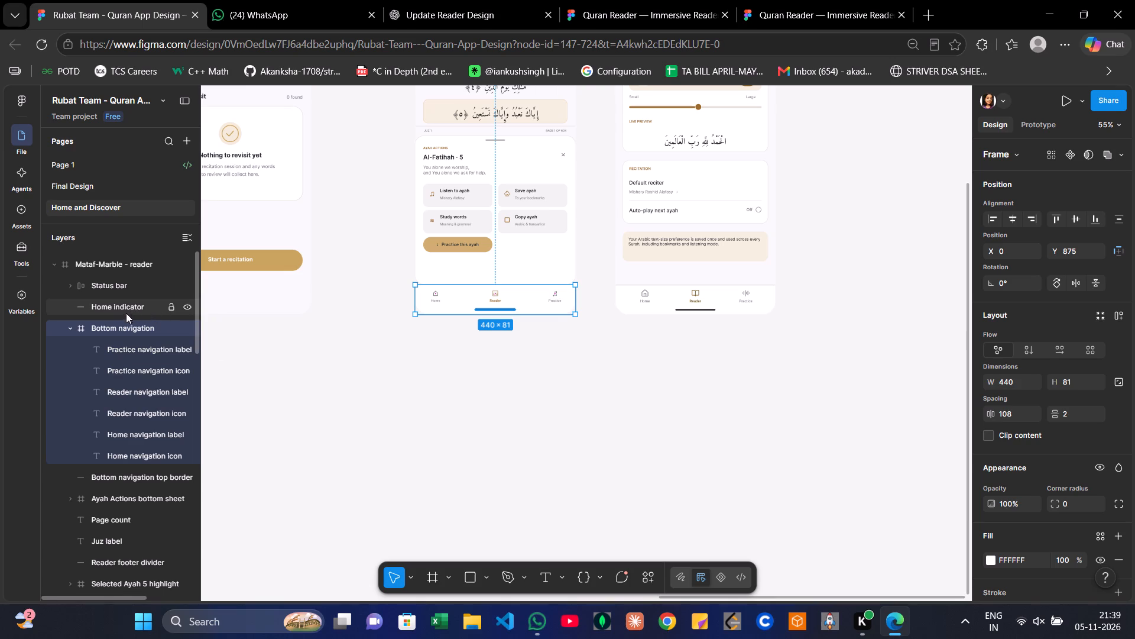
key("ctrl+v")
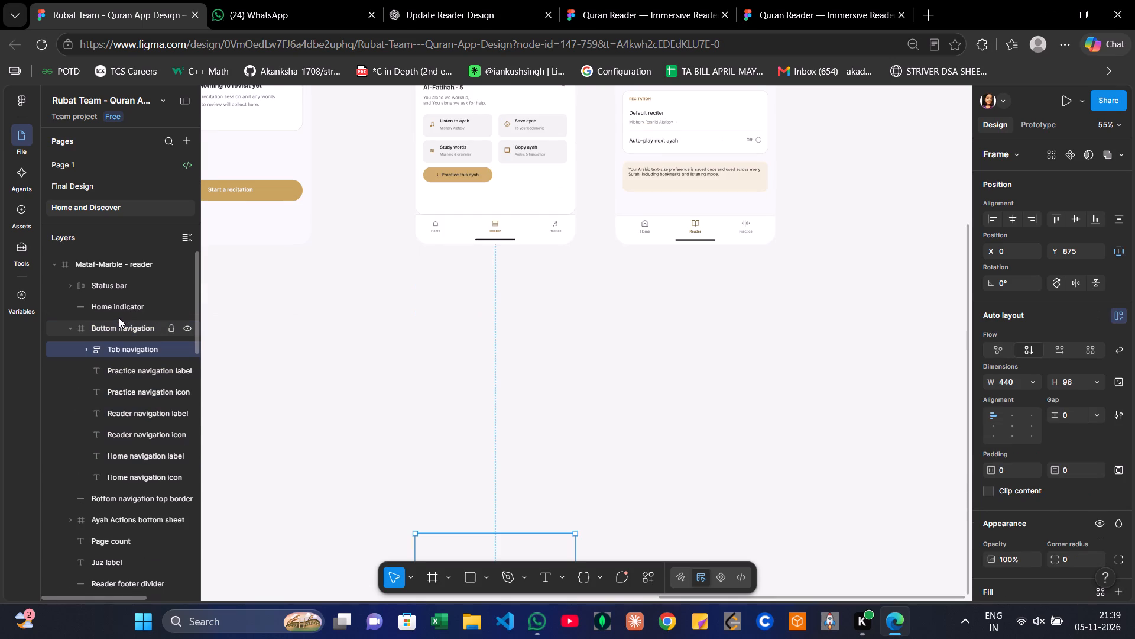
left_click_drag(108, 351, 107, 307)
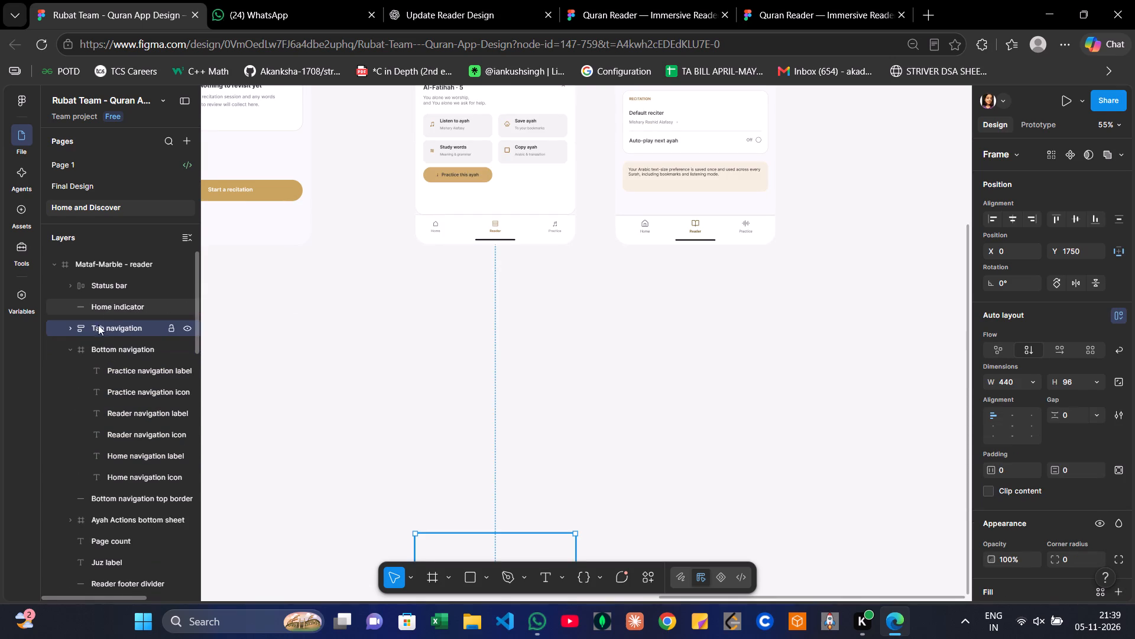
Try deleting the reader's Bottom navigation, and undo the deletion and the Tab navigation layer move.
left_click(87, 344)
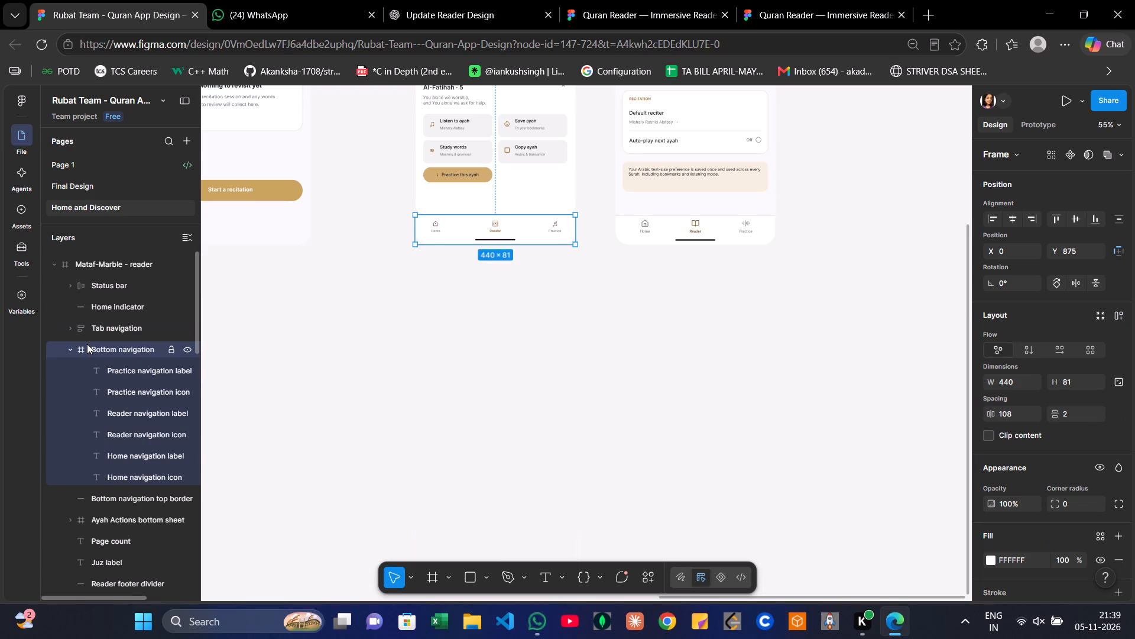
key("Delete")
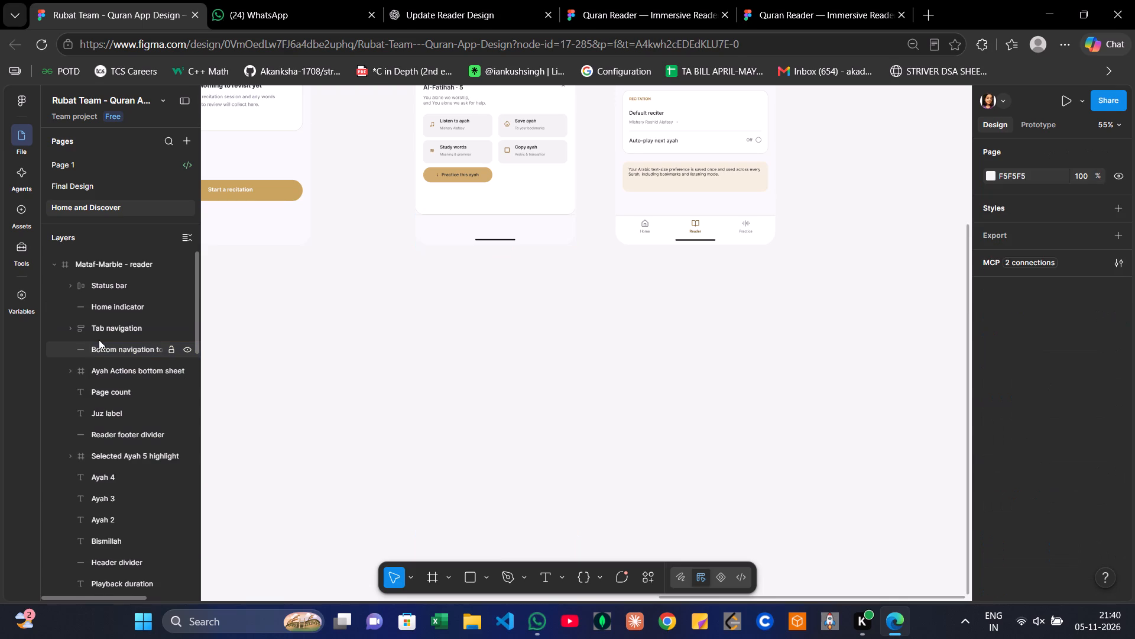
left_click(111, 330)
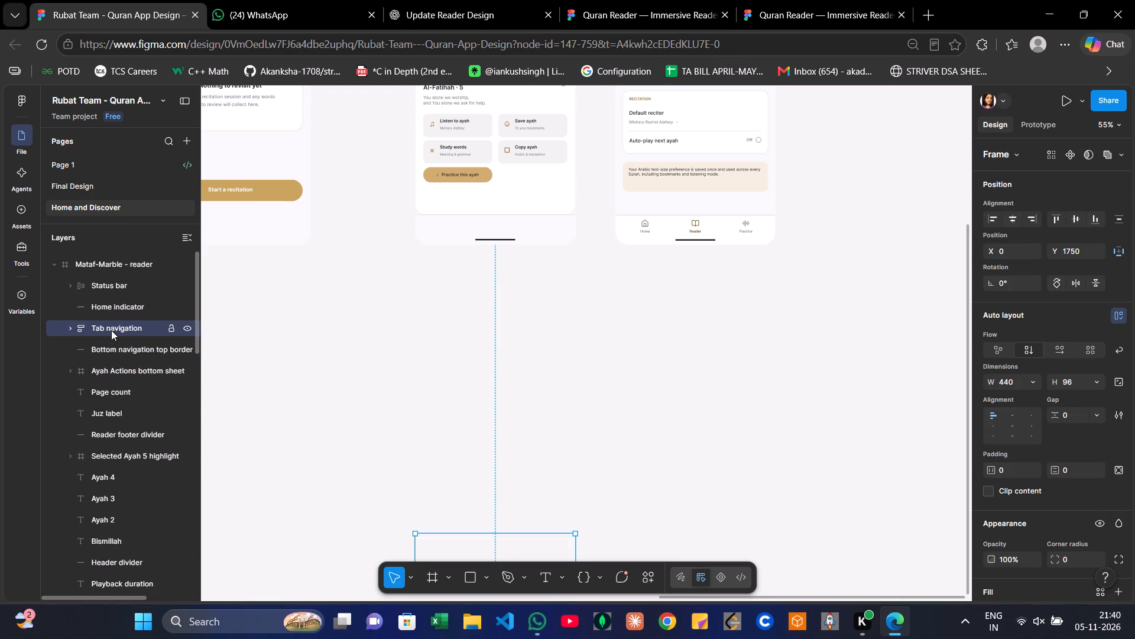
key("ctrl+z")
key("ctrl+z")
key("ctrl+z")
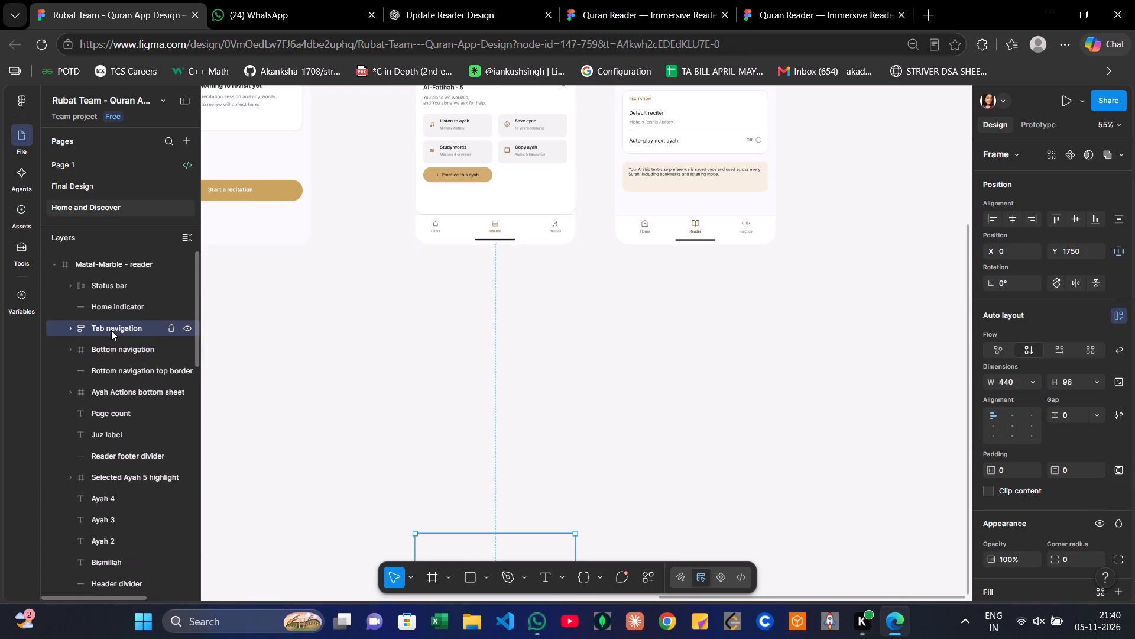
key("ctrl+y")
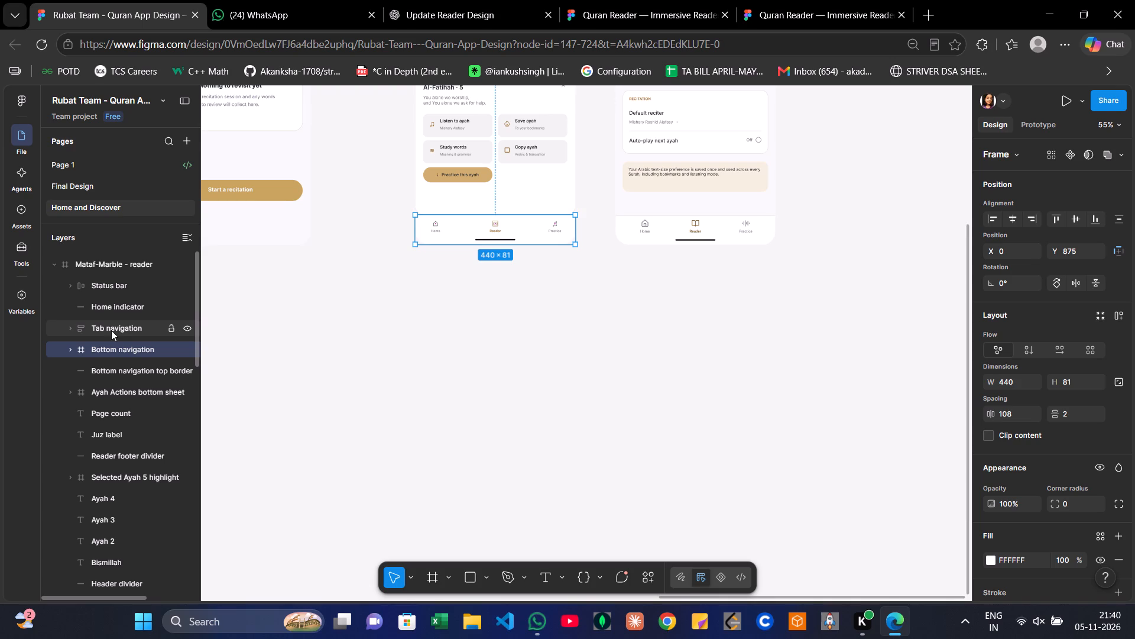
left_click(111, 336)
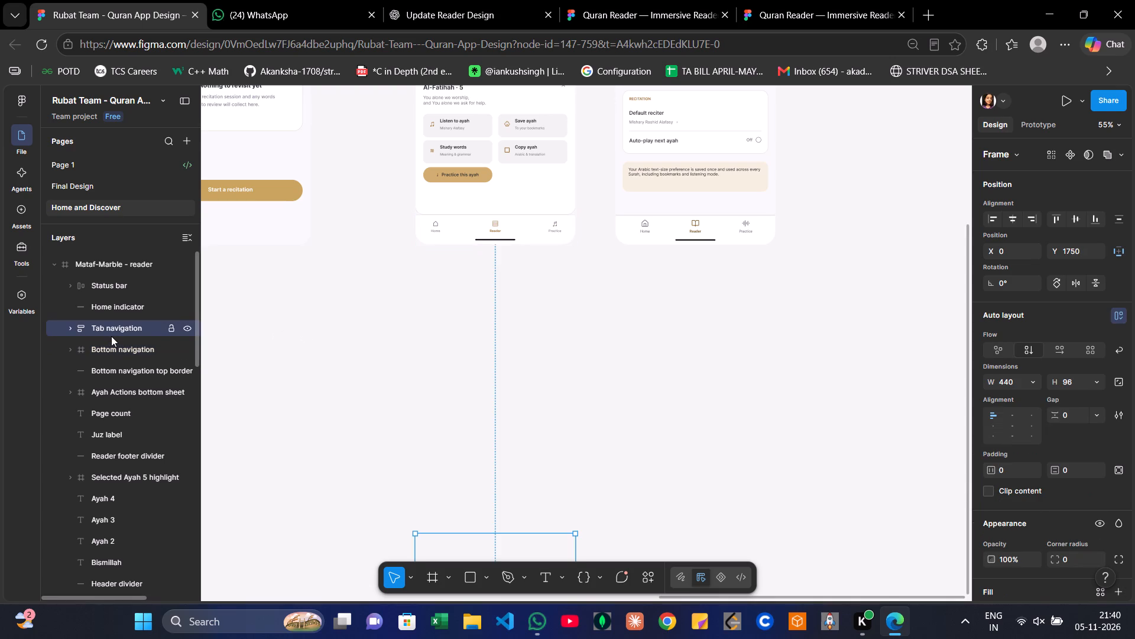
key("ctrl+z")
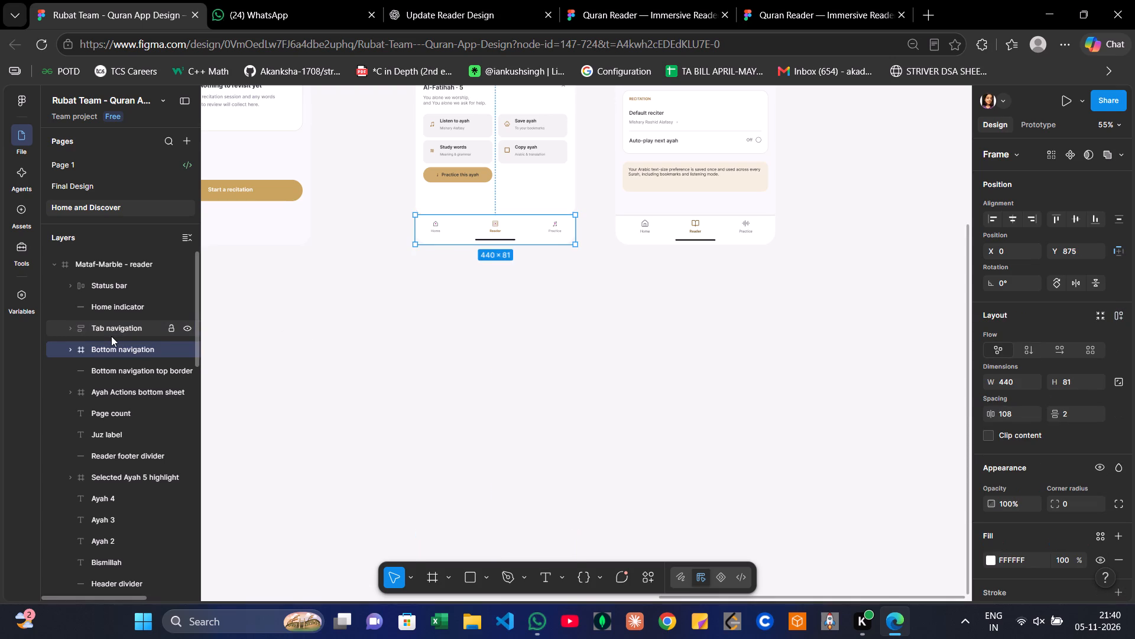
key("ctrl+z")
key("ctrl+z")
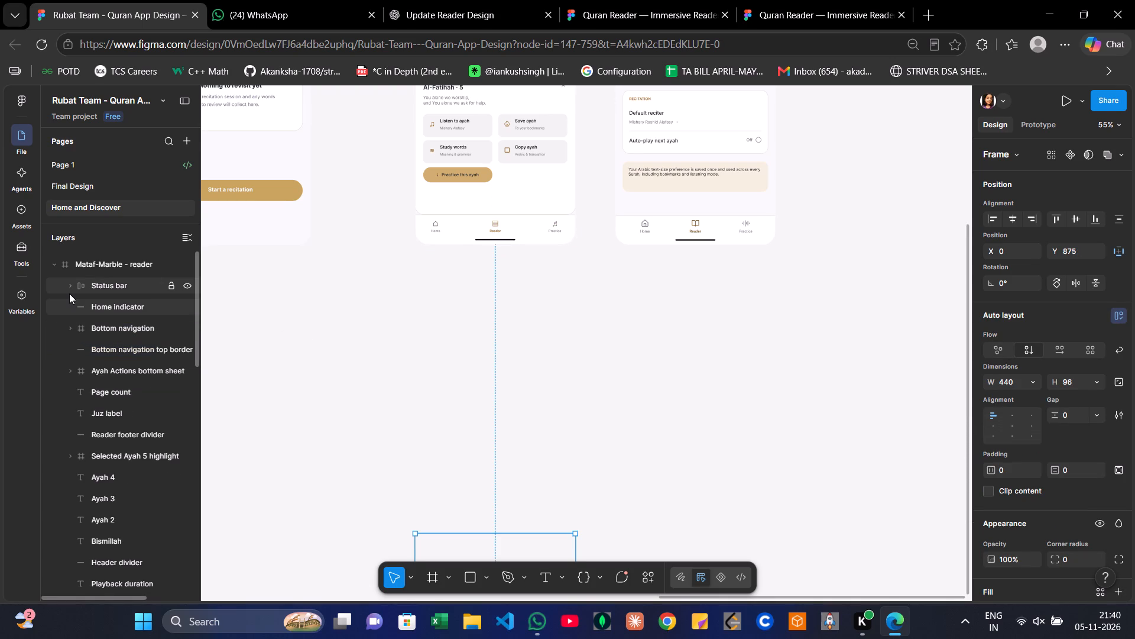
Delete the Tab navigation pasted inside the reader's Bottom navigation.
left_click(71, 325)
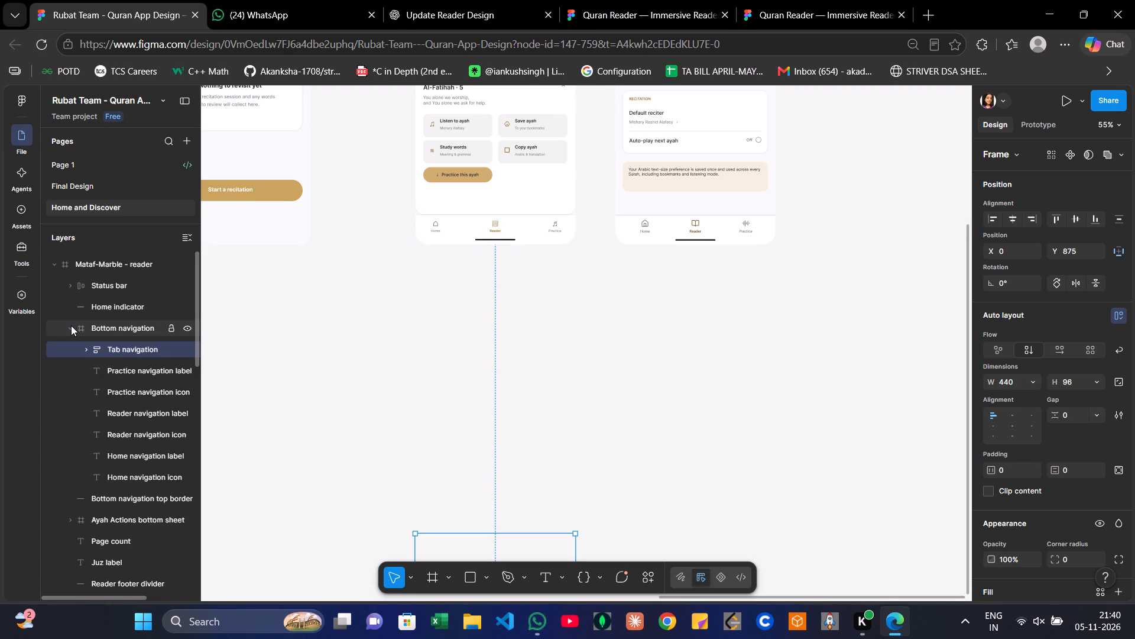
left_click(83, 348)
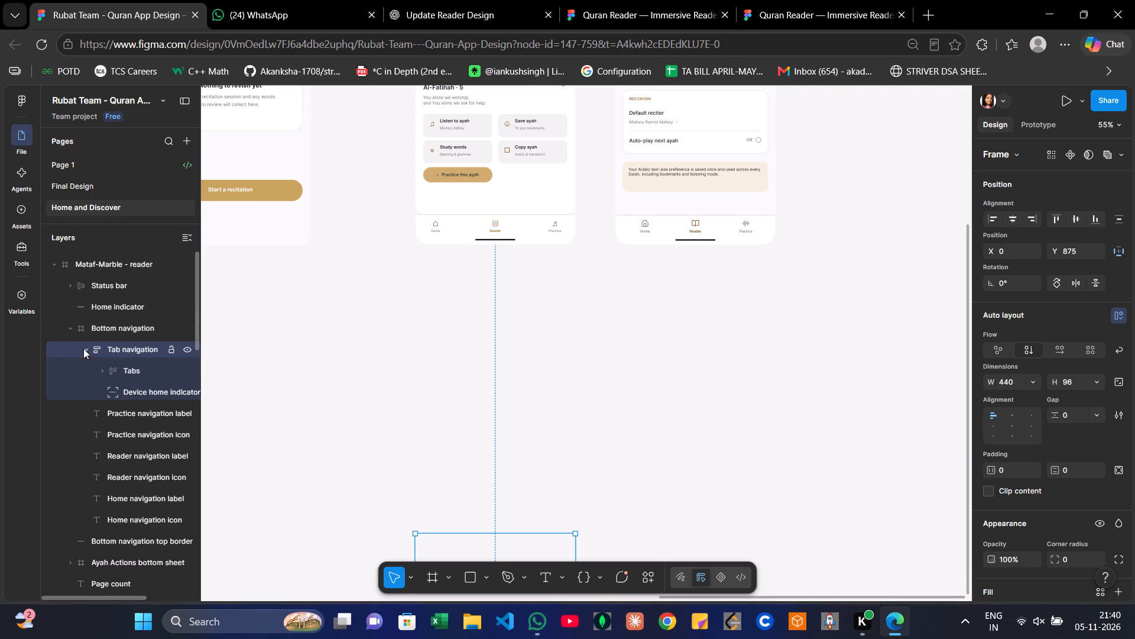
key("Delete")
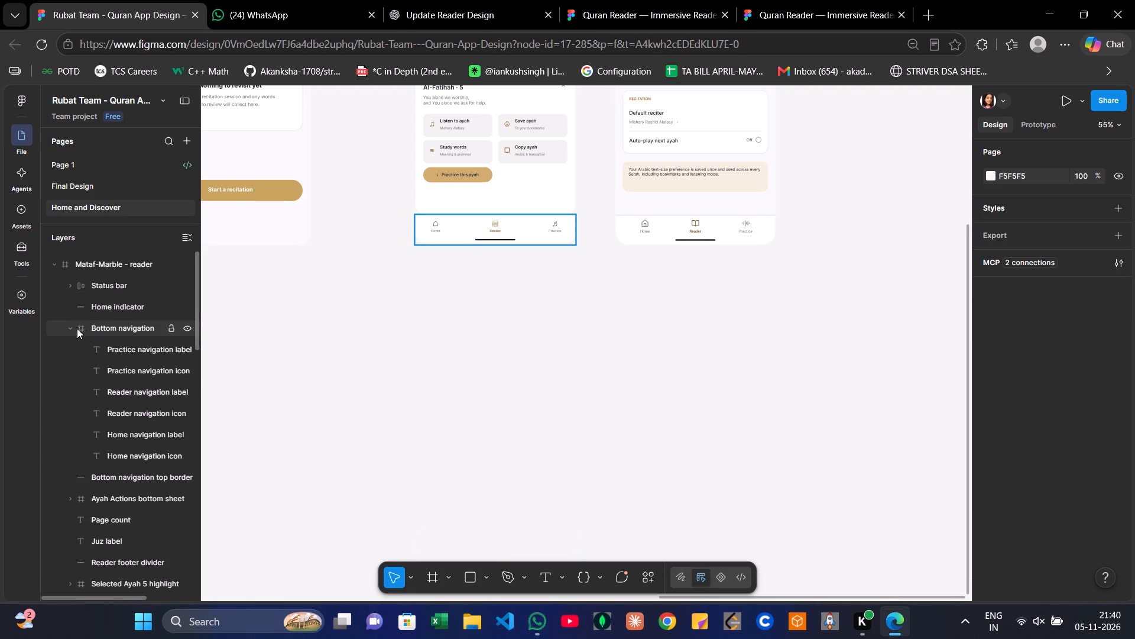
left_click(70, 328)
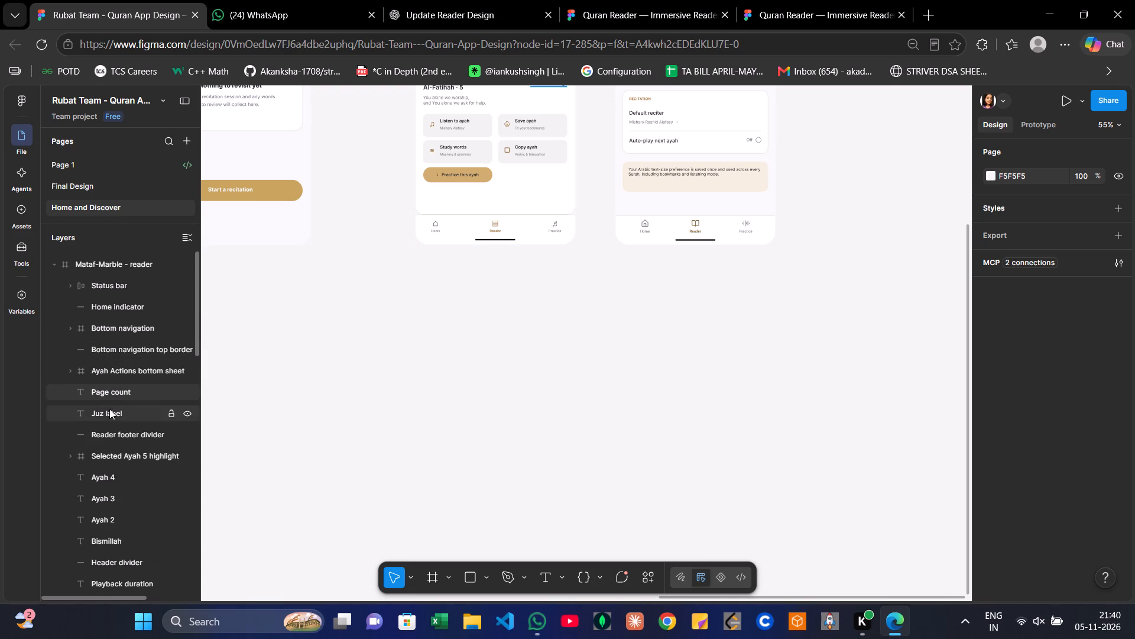
Copy the Tab navigation from the reader-setting screen and paste it directly into the Mataf-Marble - reader frame.
scroll(112, 480, "down", 2)
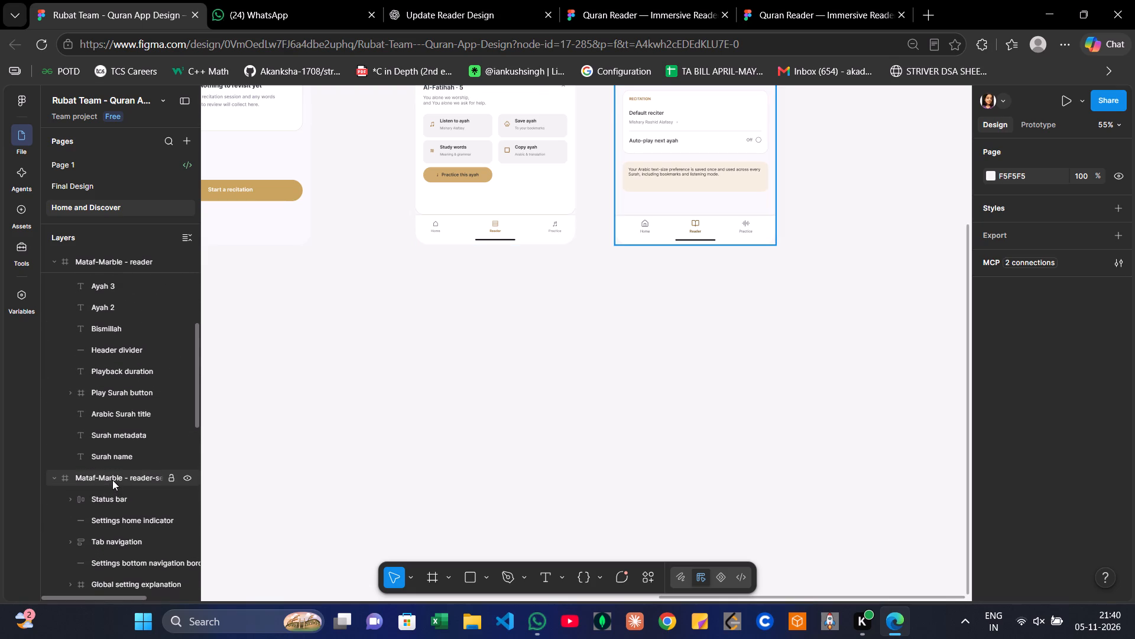
left_click(92, 543)
key("ctrl+c")
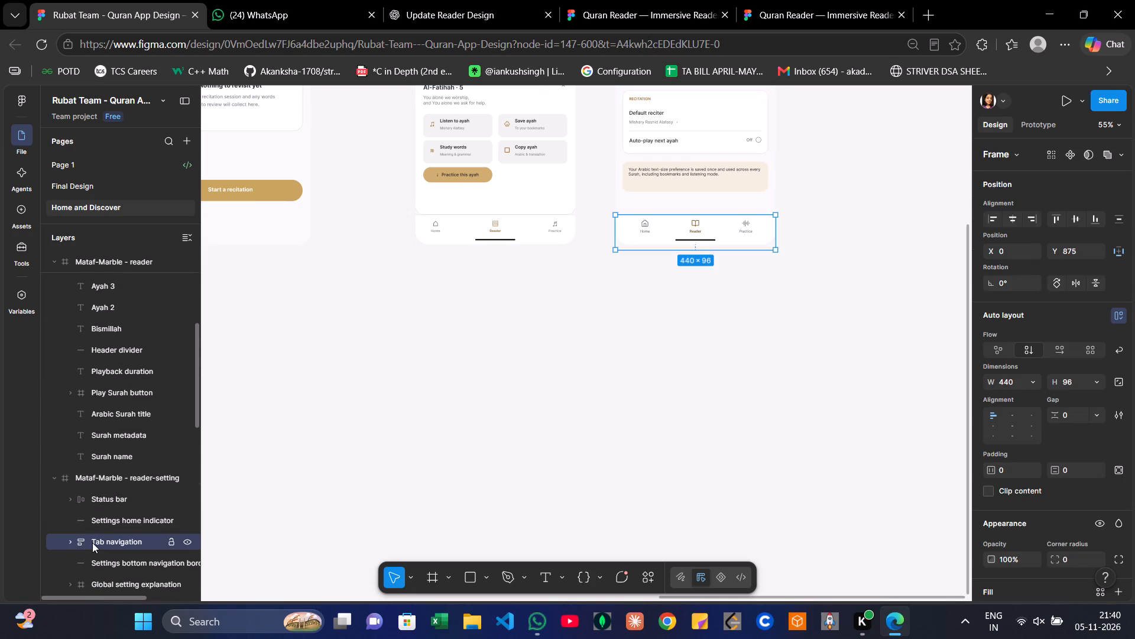
scroll(92, 543, "up", 4)
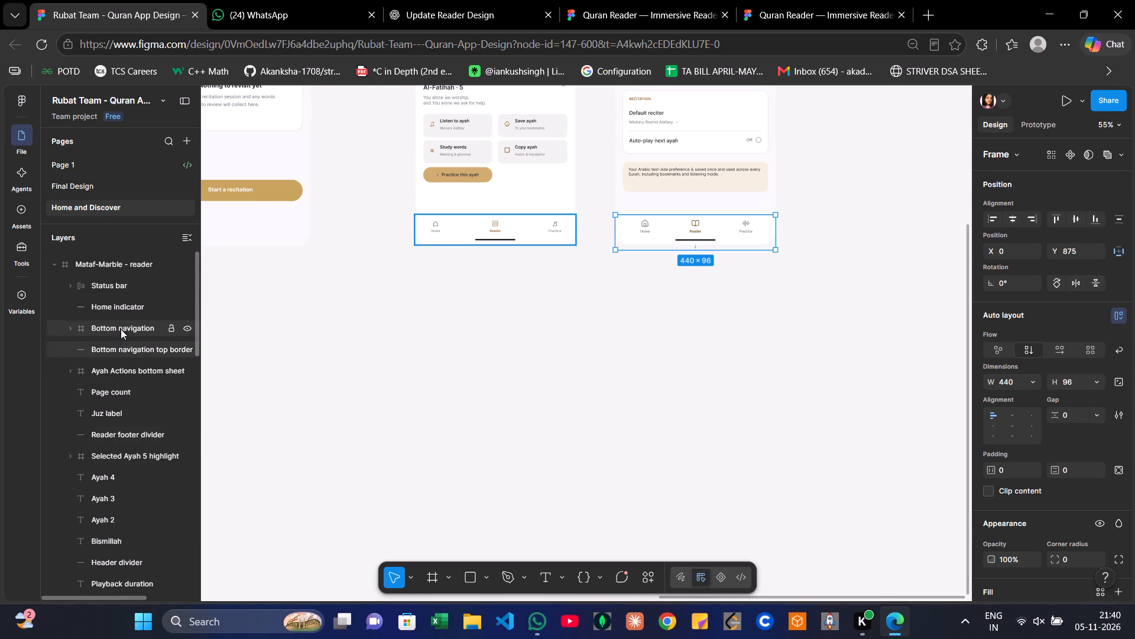
left_click(96, 269)
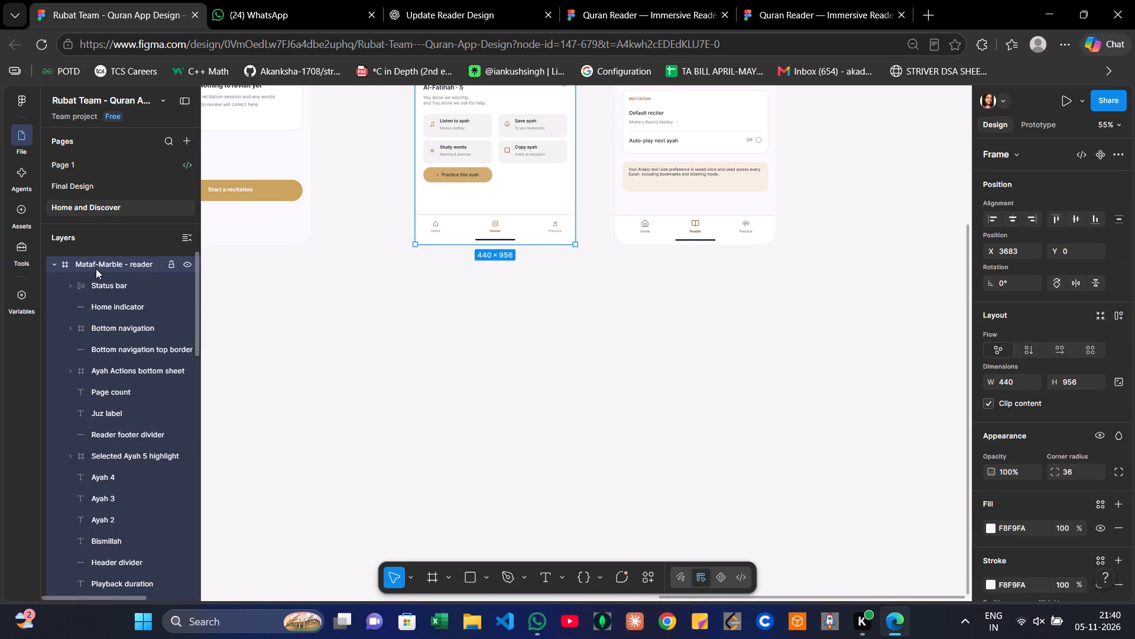
key("ctrl+v")
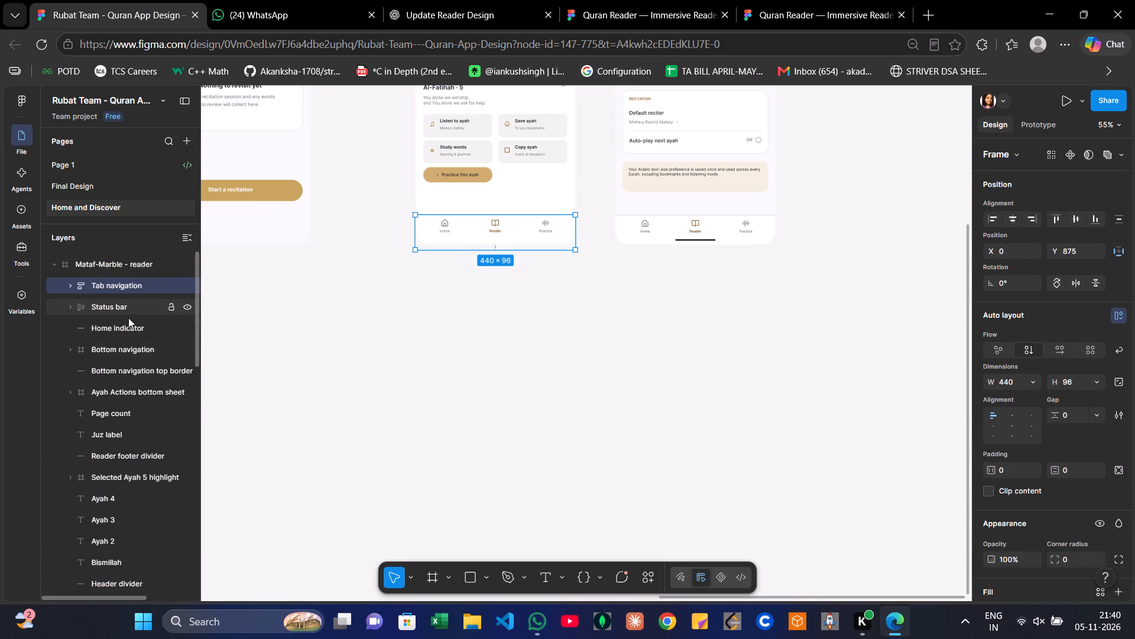
Delete the old Bottom navigation from the Mataf-Marble - reader frame.
scroll(124, 393, "down", 3)
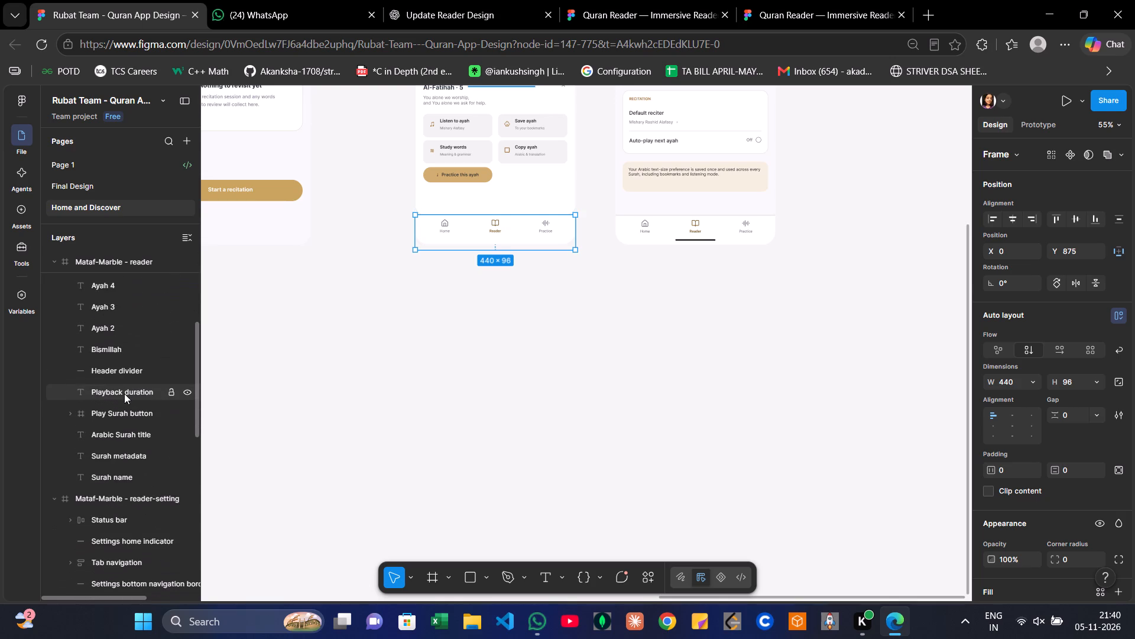
scroll(124, 393, "up", 5)
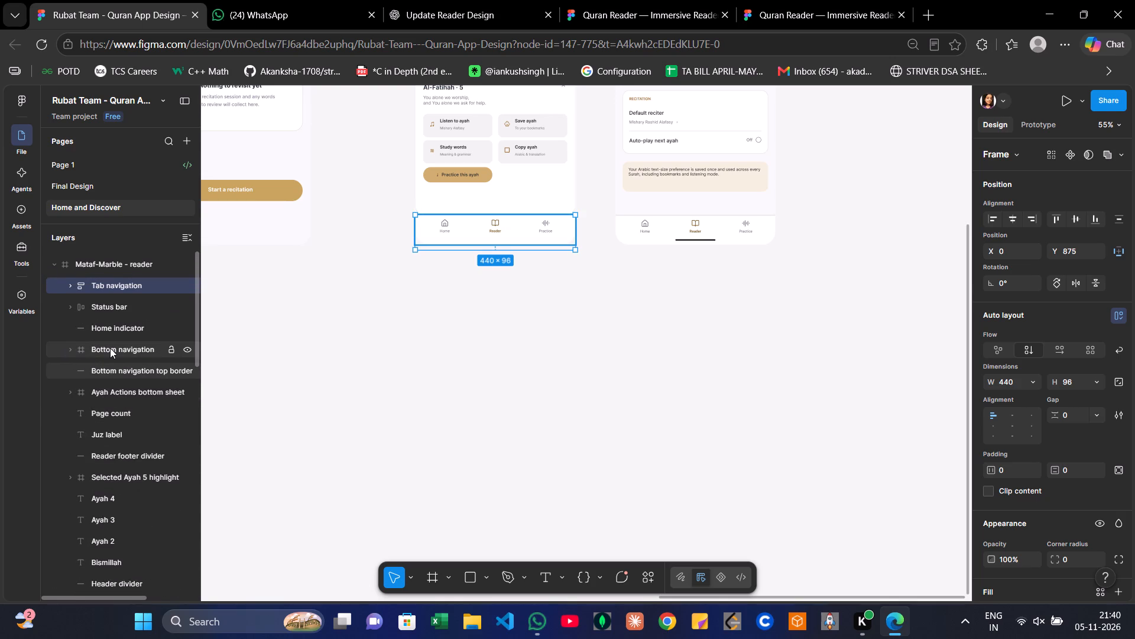
left_click(110, 348)
key("Delete")
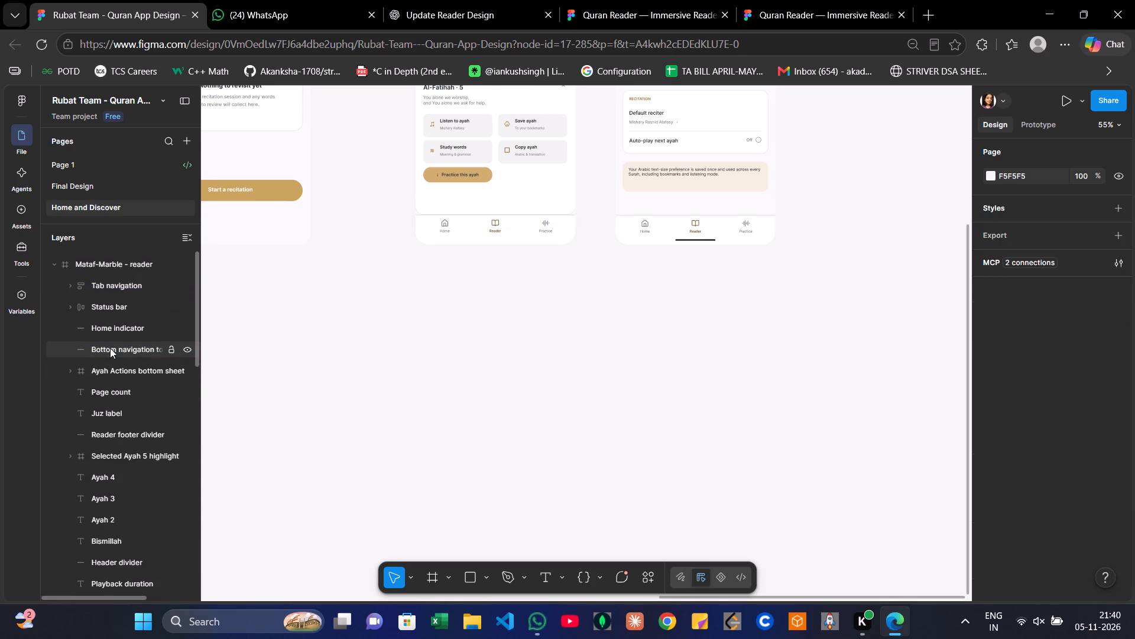
Set the corner radius of the reader screen's Ayah Actions bottom sheet to 0.
scroll(491, 352, "up", 1)
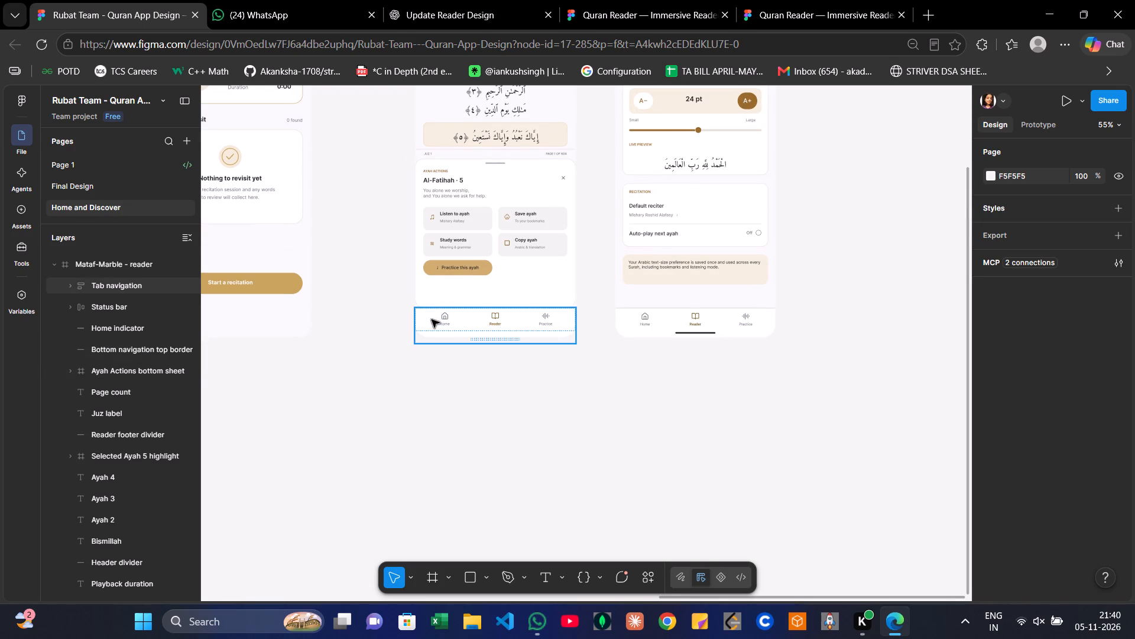
left_click(476, 292)
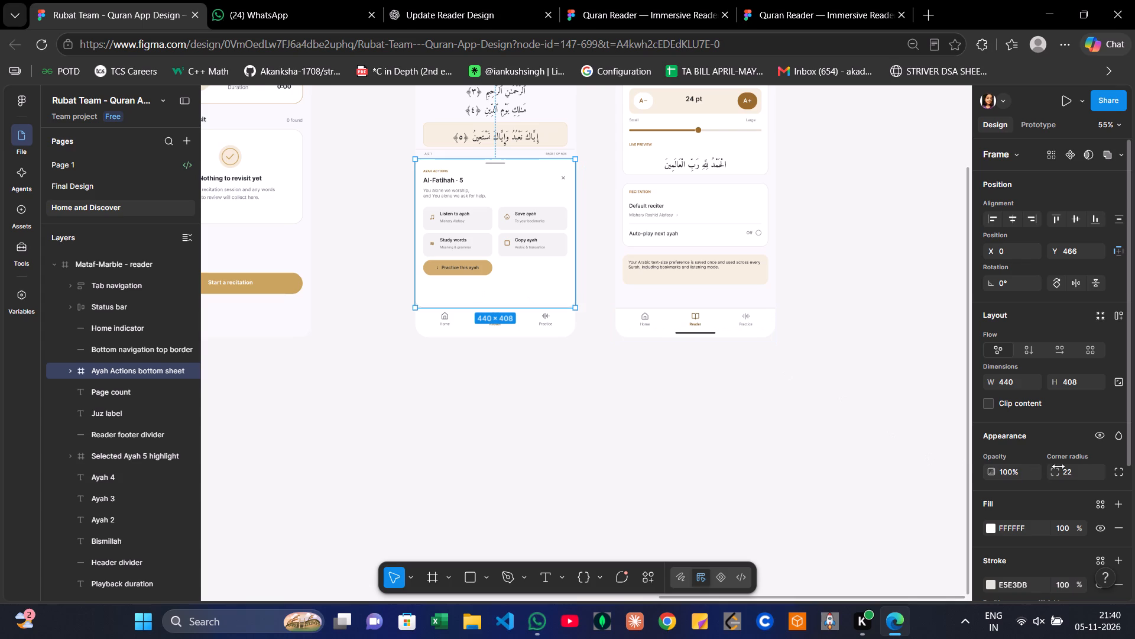
double_click(1075, 466)
key("0")
key("Return")
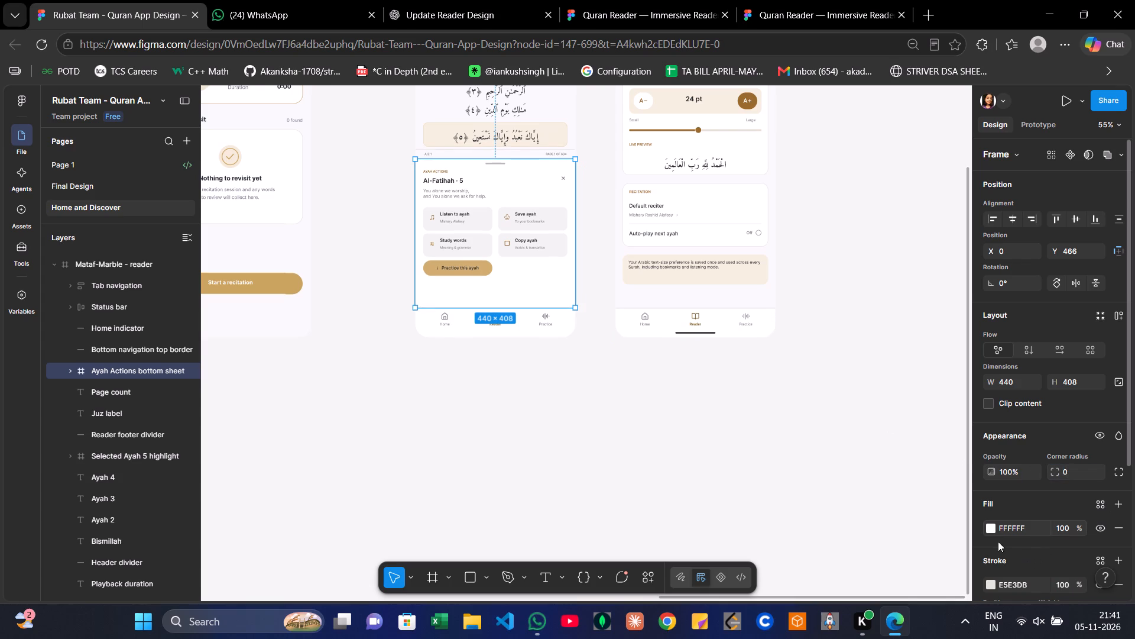
Delete the Bottom navigation top border from the Mataf-Marble - reader frame.
left_click(822, 462)
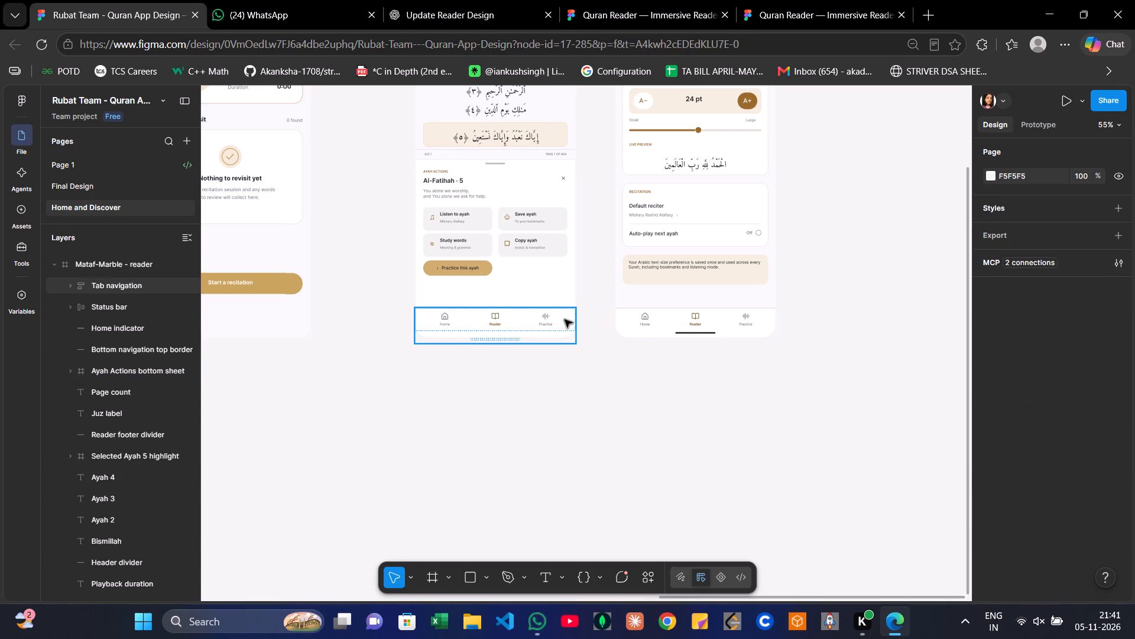
left_click(543, 292)
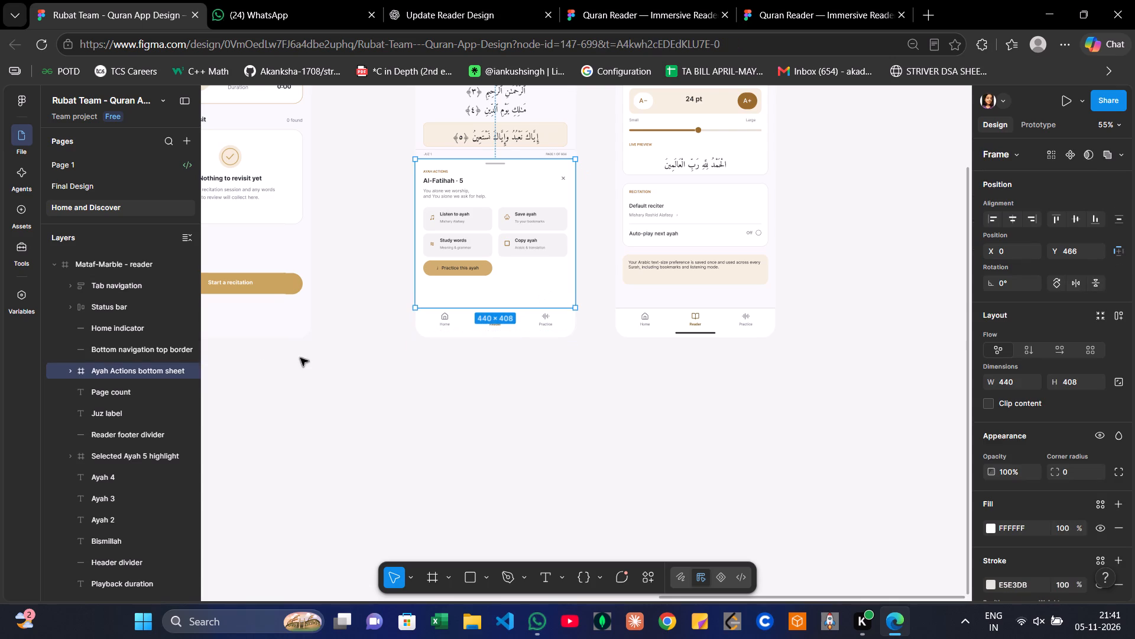
left_click(137, 350)
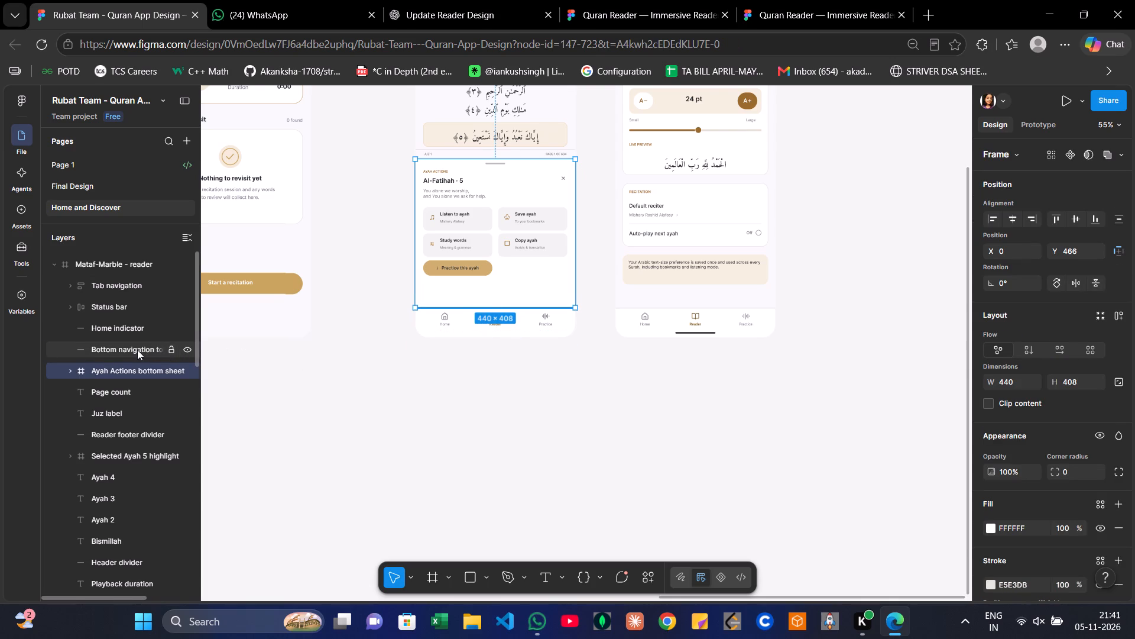
key("Delete")
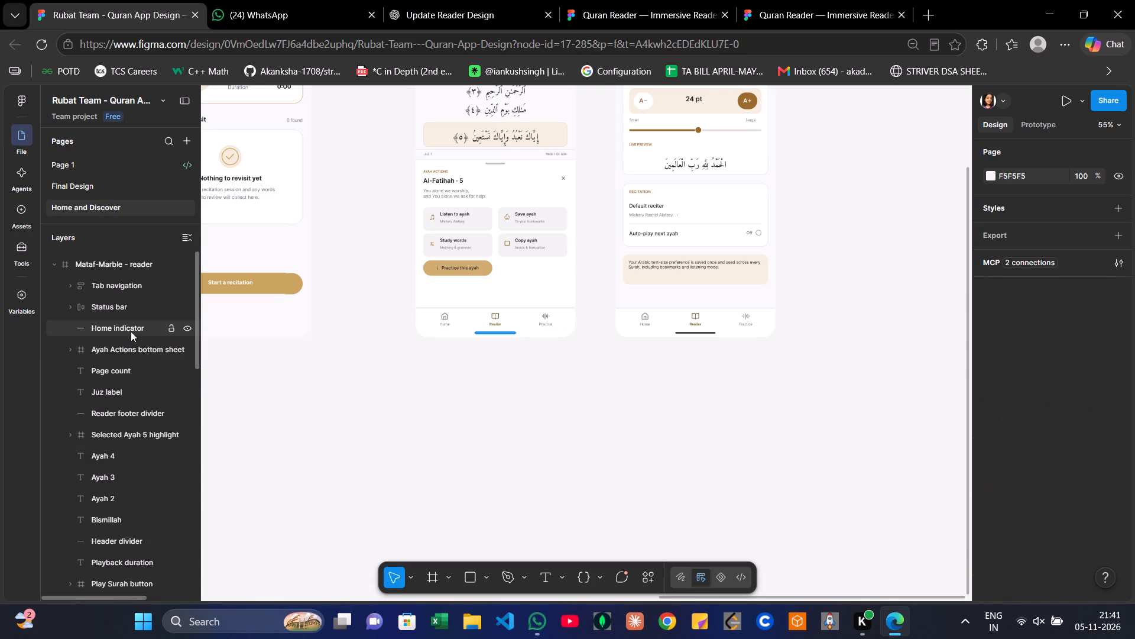
Examine the reader frame's Home indicator, Reader footer divider, Status bar and Tab navigation layers, including the nested Device home indicator.
left_click(131, 331)
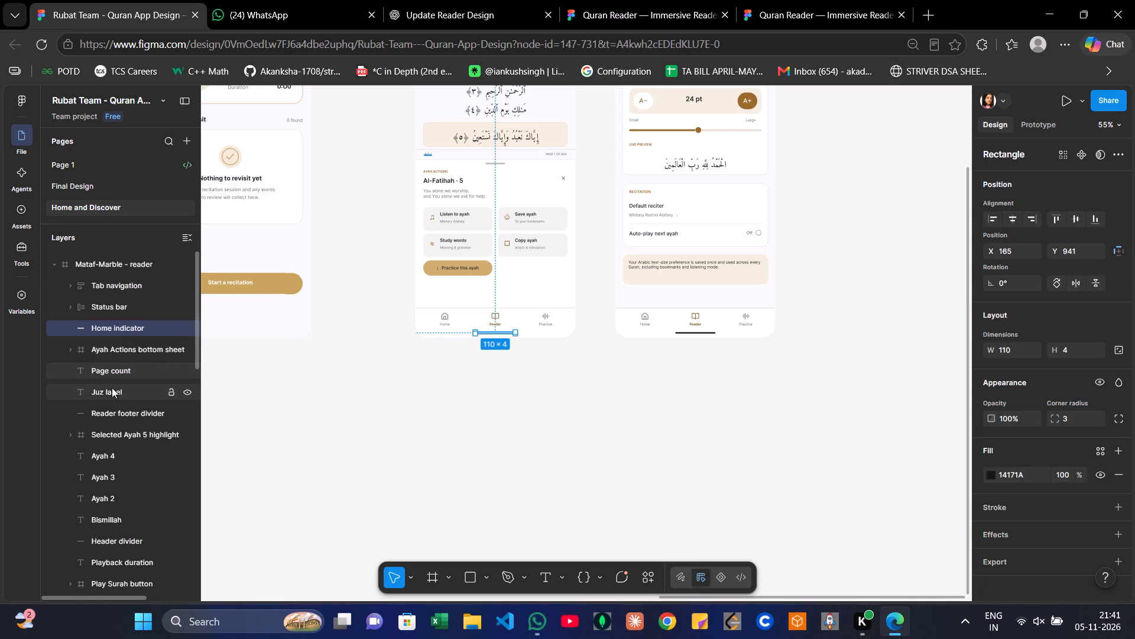
left_click(96, 411)
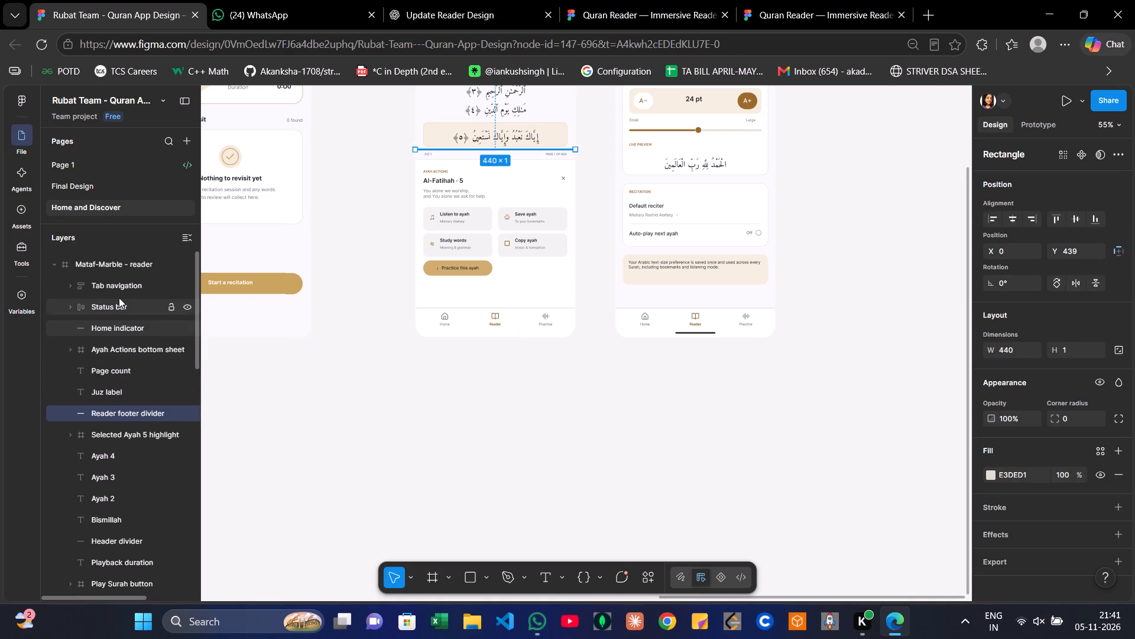
left_click(537, 416)
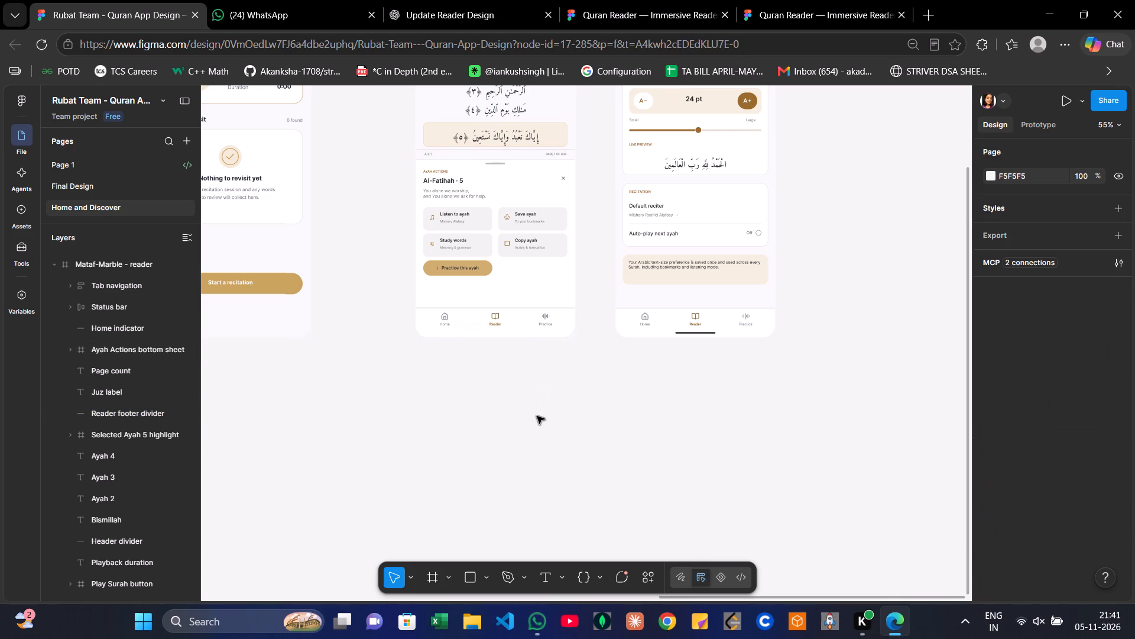
scroll(537, 416, "up", 1)
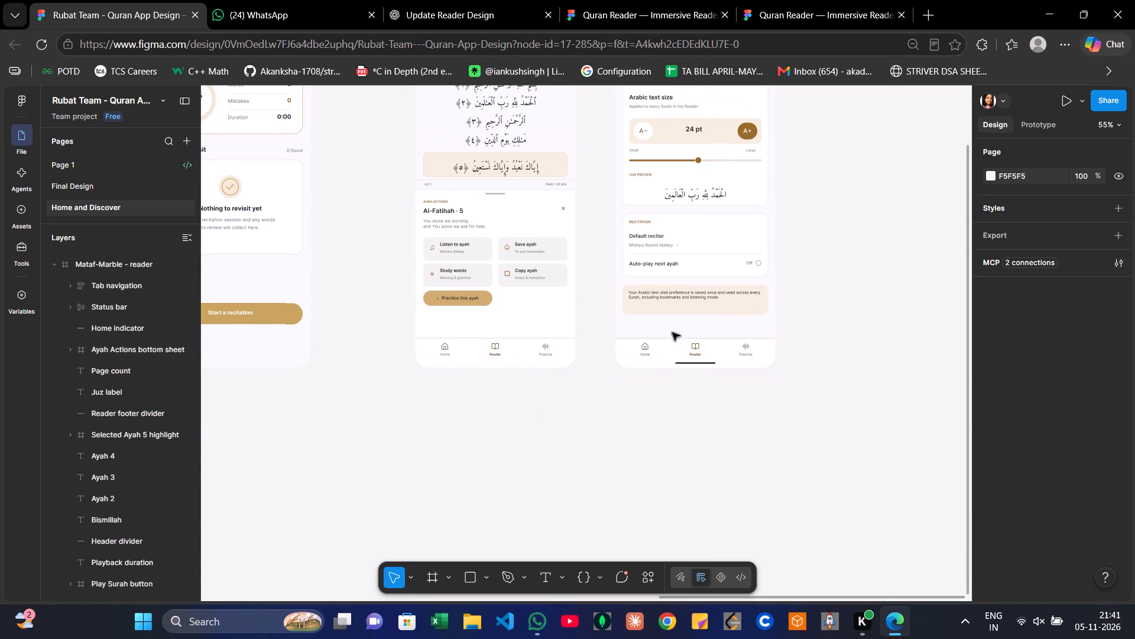
left_click(544, 337)
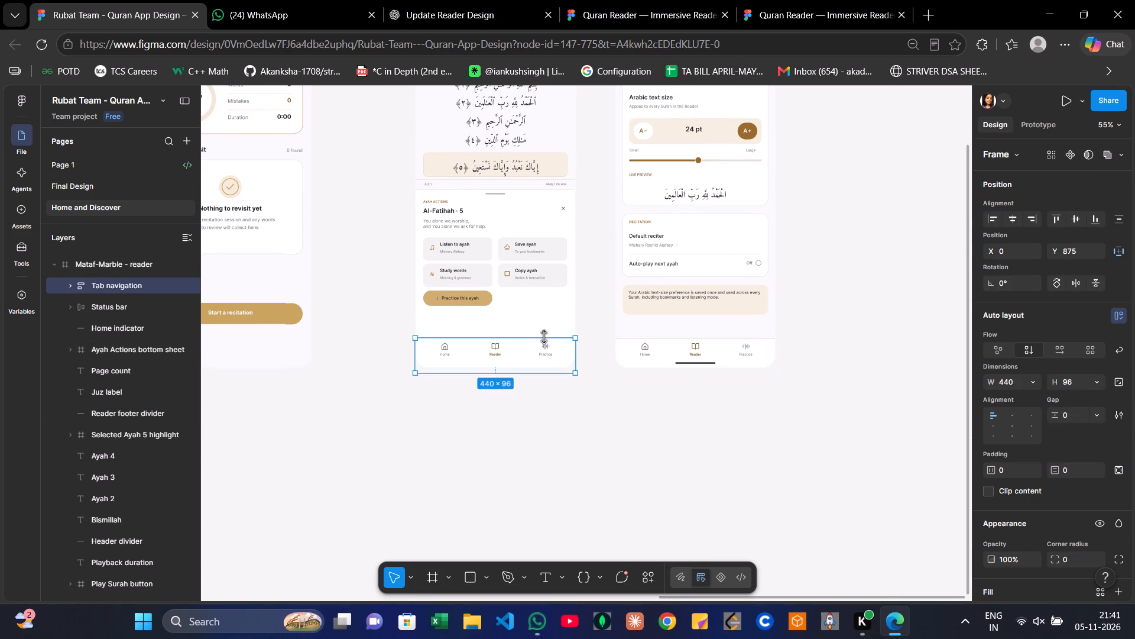
left_click(73, 291)
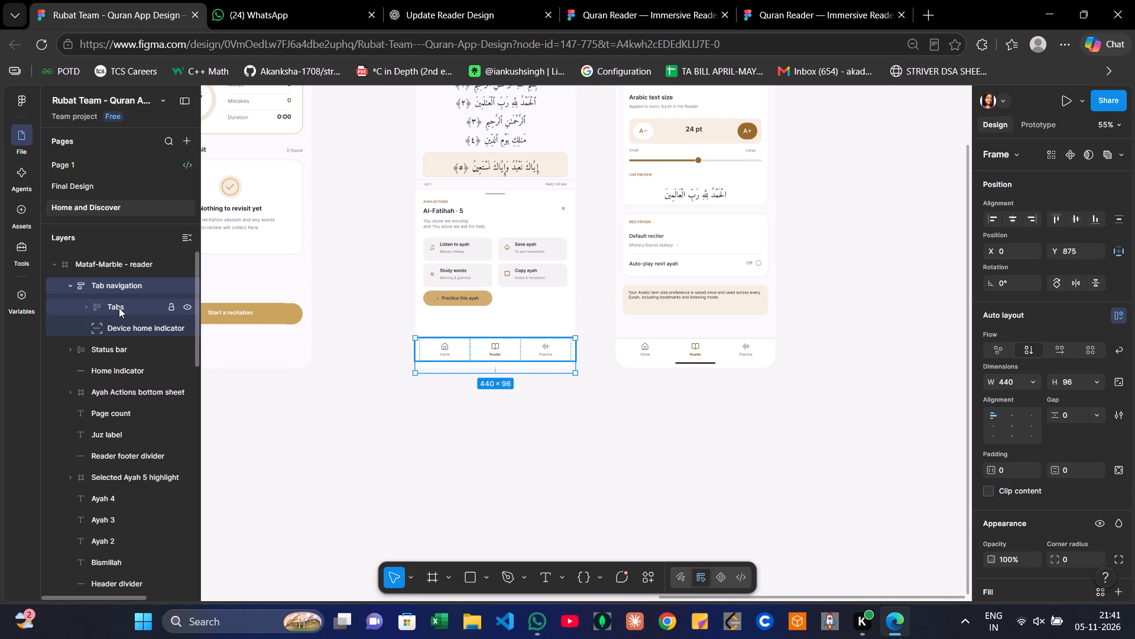
left_click(92, 348)
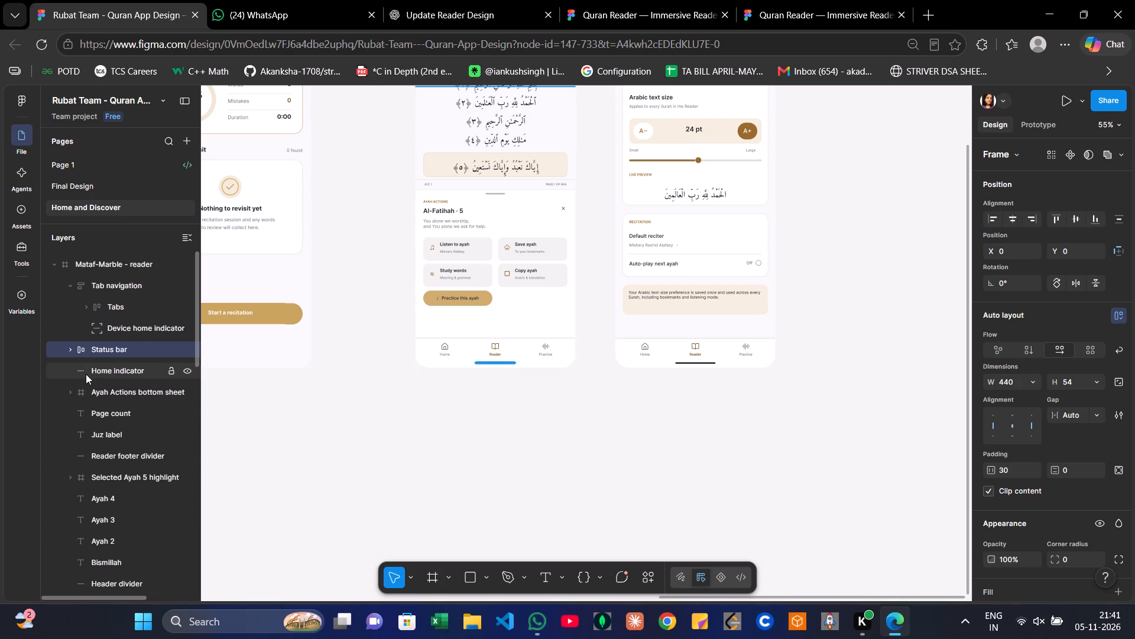
left_click(86, 374)
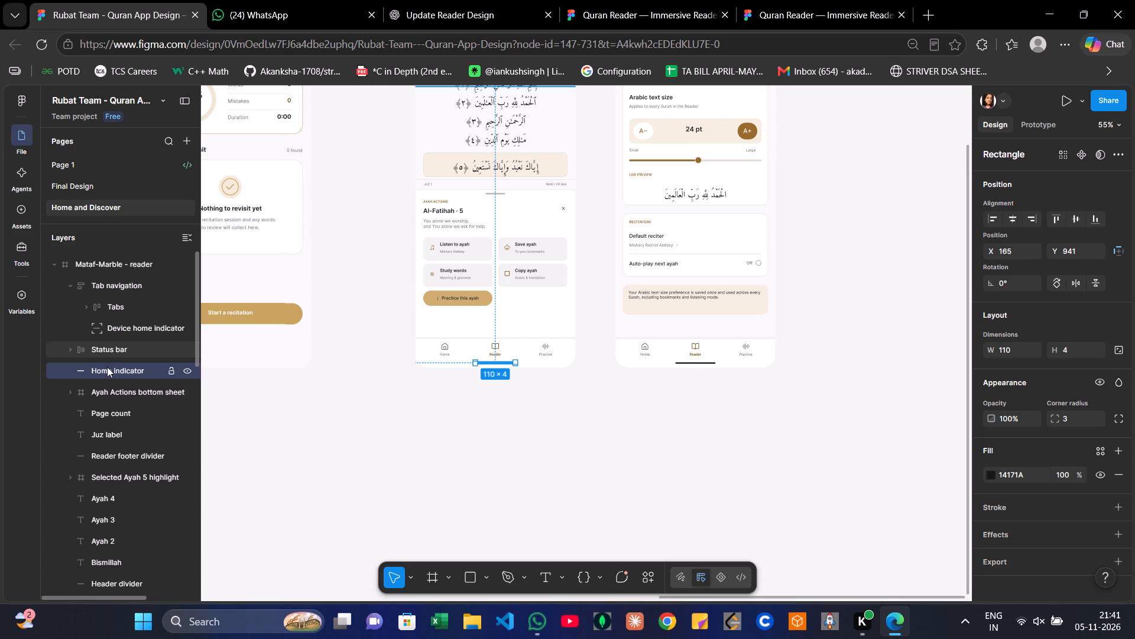
left_click(128, 321)
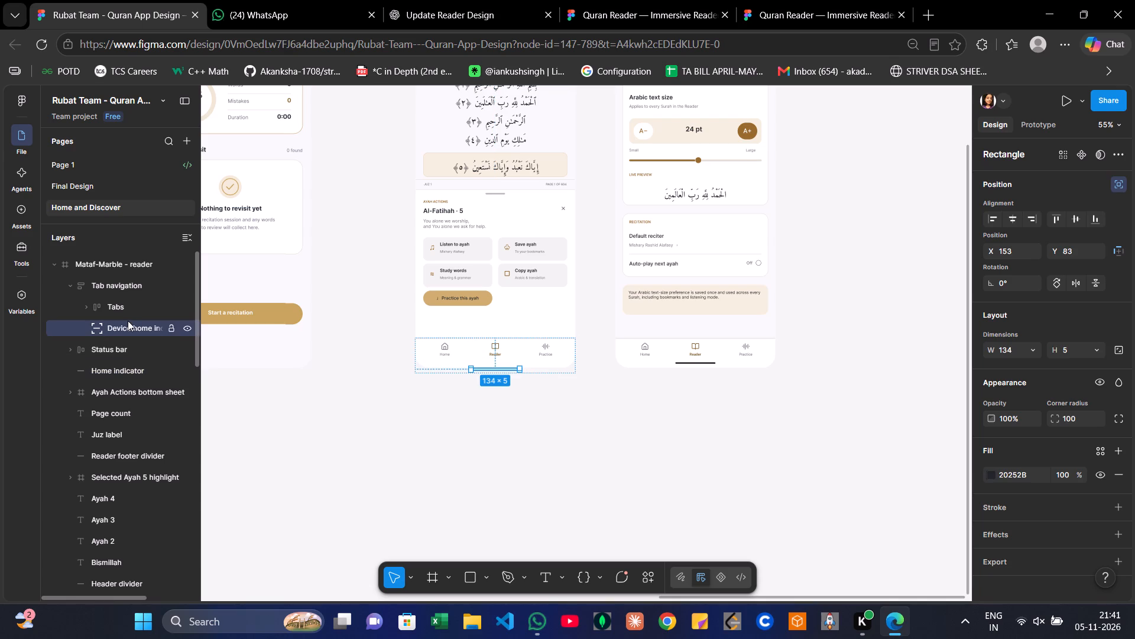
left_click(376, 461)
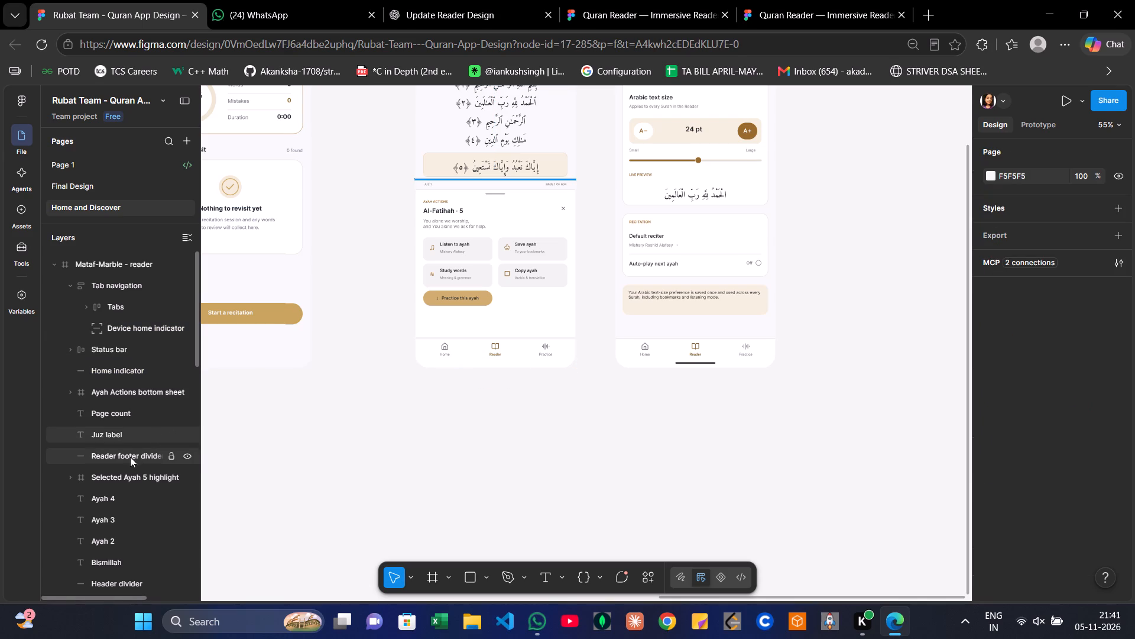
left_click(339, 401)
scroll(339, 401, "up", 1)
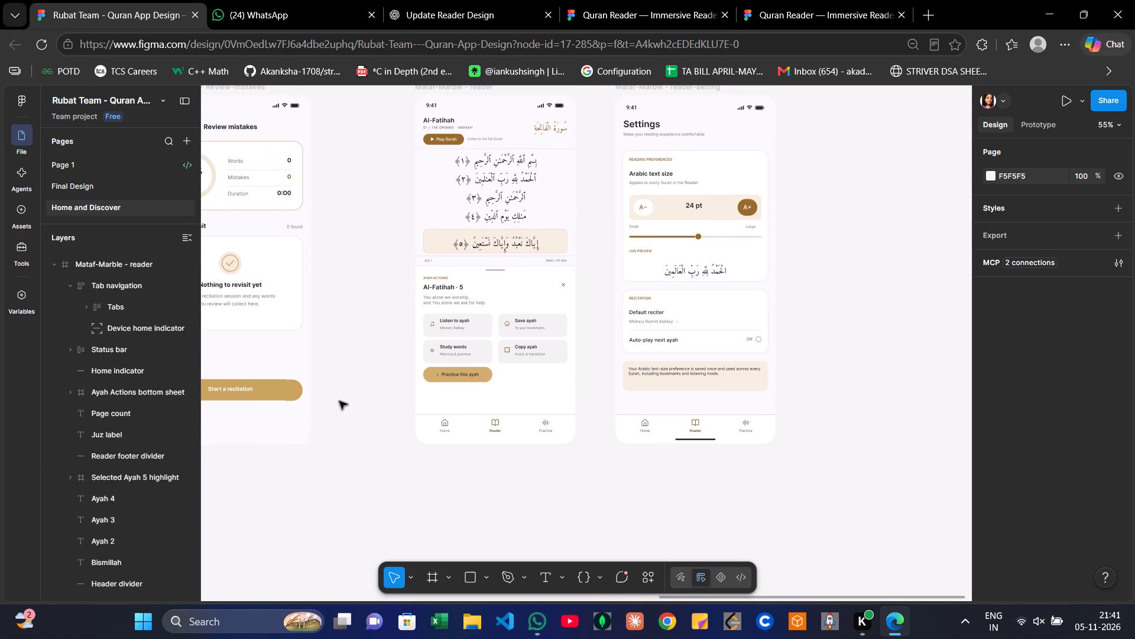
scroll(339, 401, "up", 1)
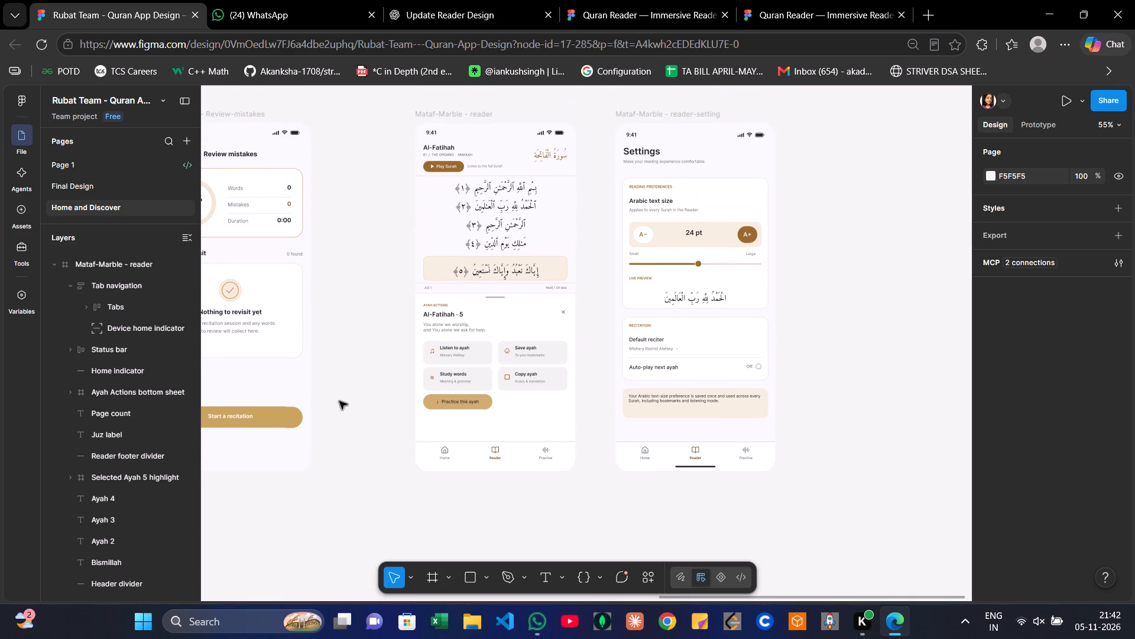
Collapse the layer trees of the Mataf-Marble - reader and reader-setting frames.
left_click(50, 261)
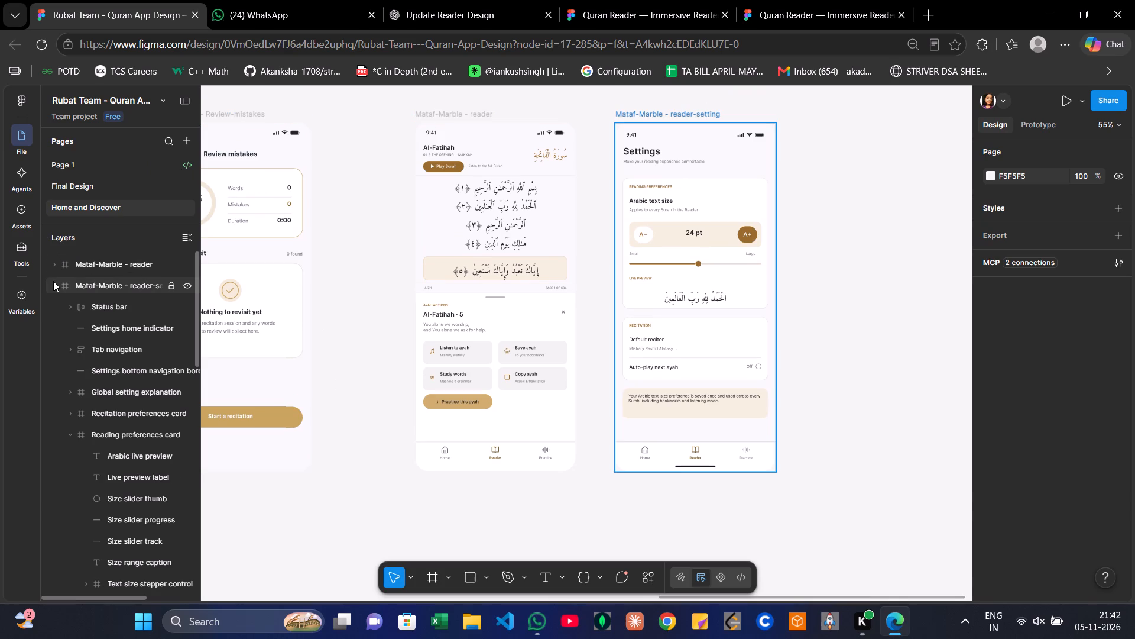
left_click(53, 282)
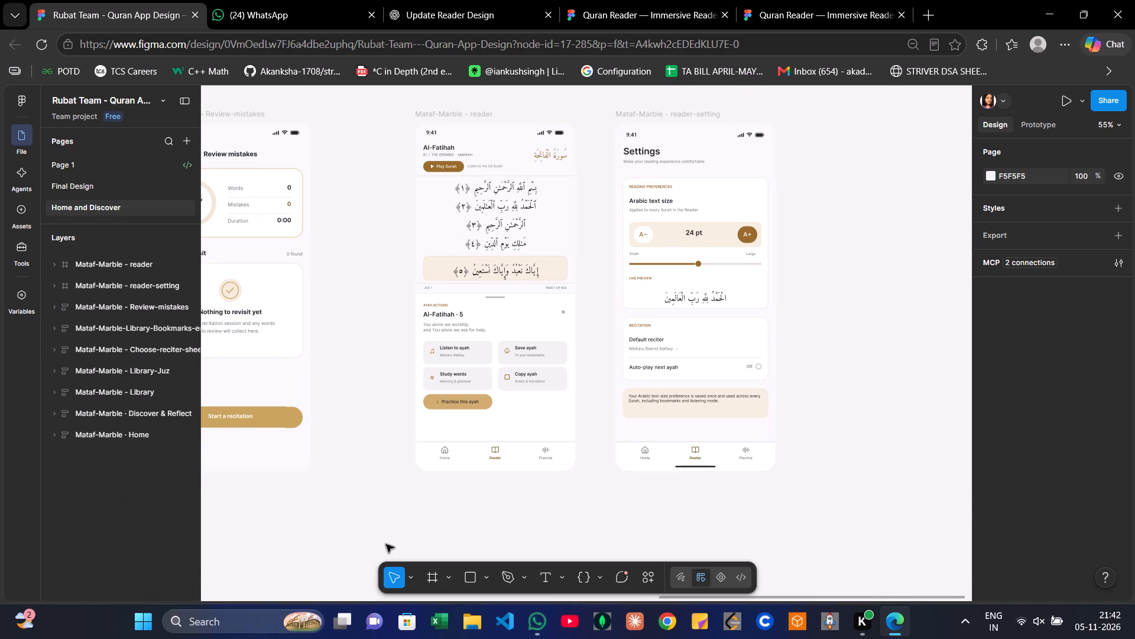
scroll(338, 478, "up", 1)
scroll(338, 478, "down", 1)
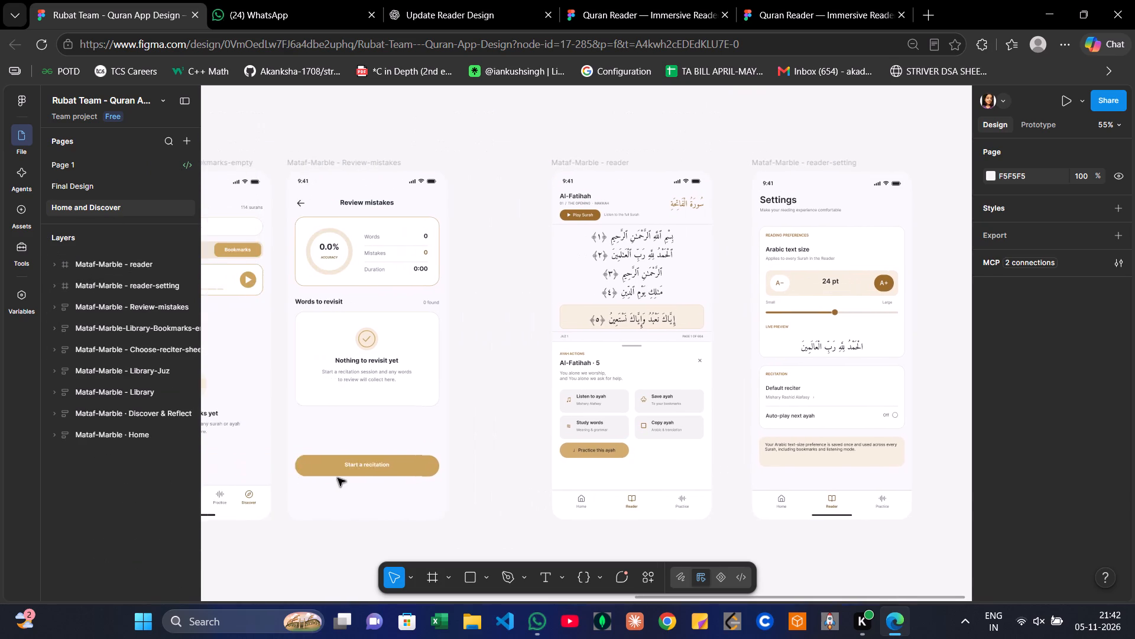
scroll(338, 478, "down", 1)
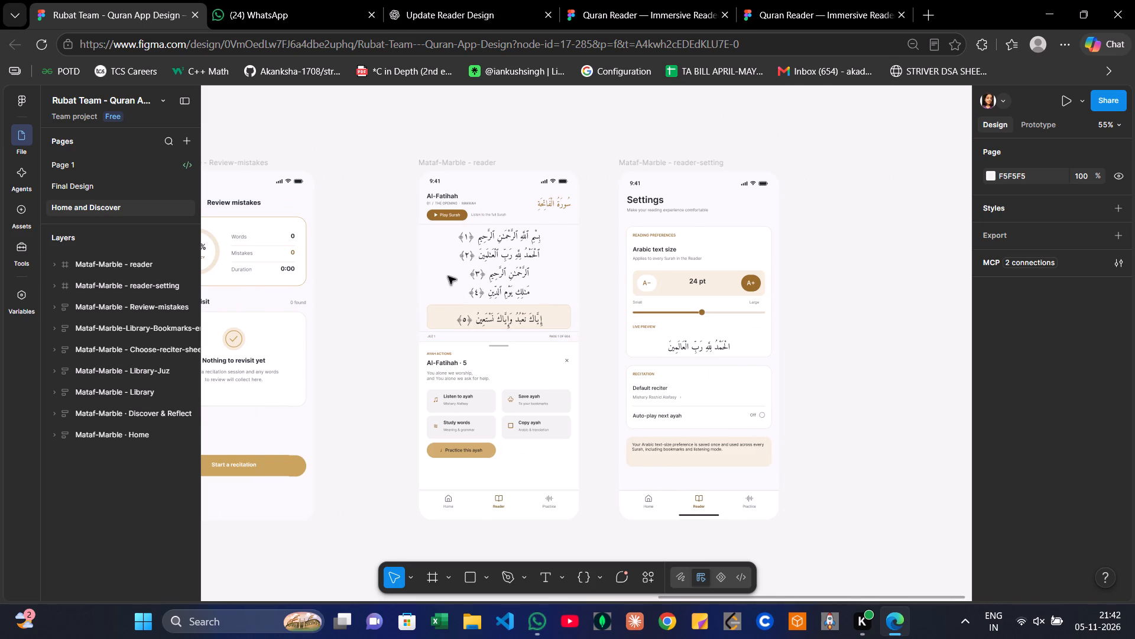
left_click(645, 0)
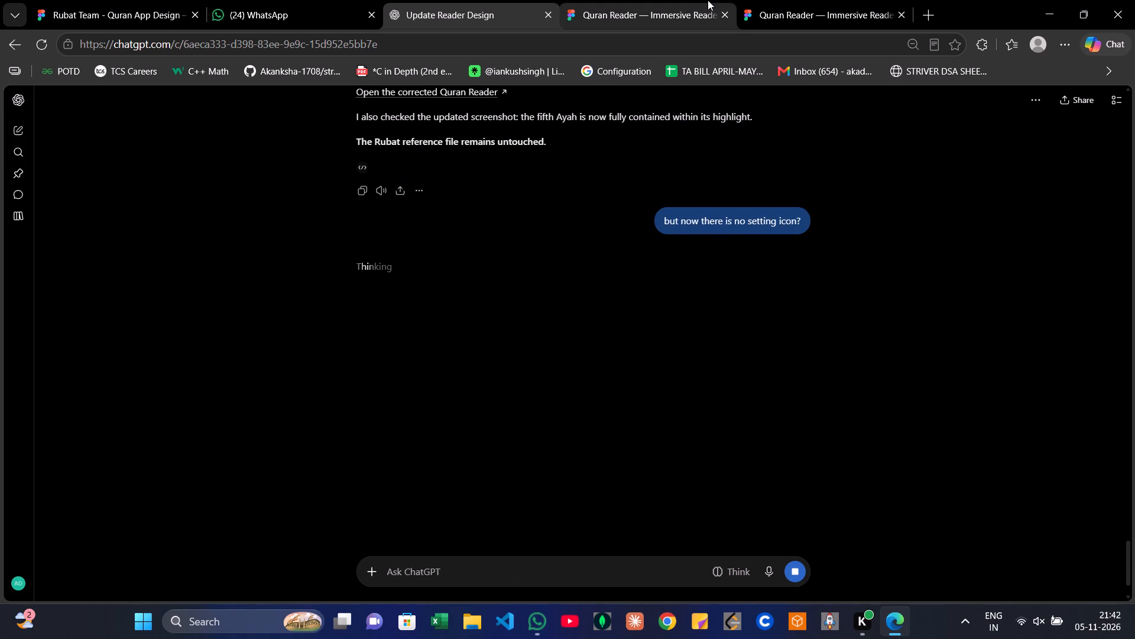
Return to the Rubat Team file and examine the Discover & Reflect, Library, Library-Juz, Choose-reciter-sheet and Bookmarks-empty screens beside the reader.
left_click(131, 1)
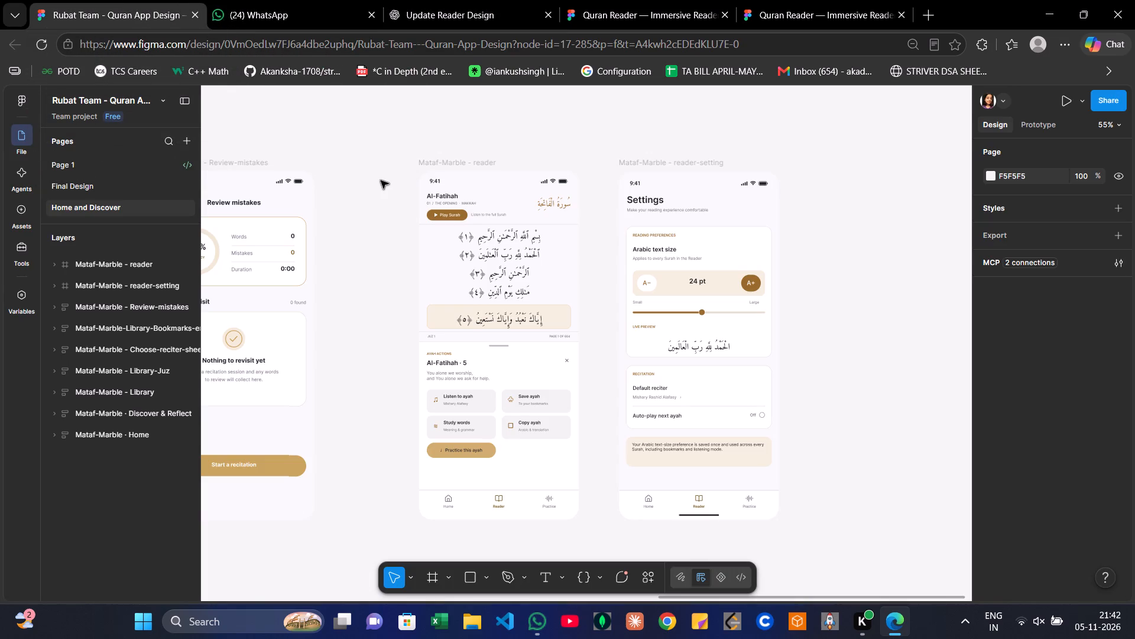
scroll(381, 180, "down", 1)
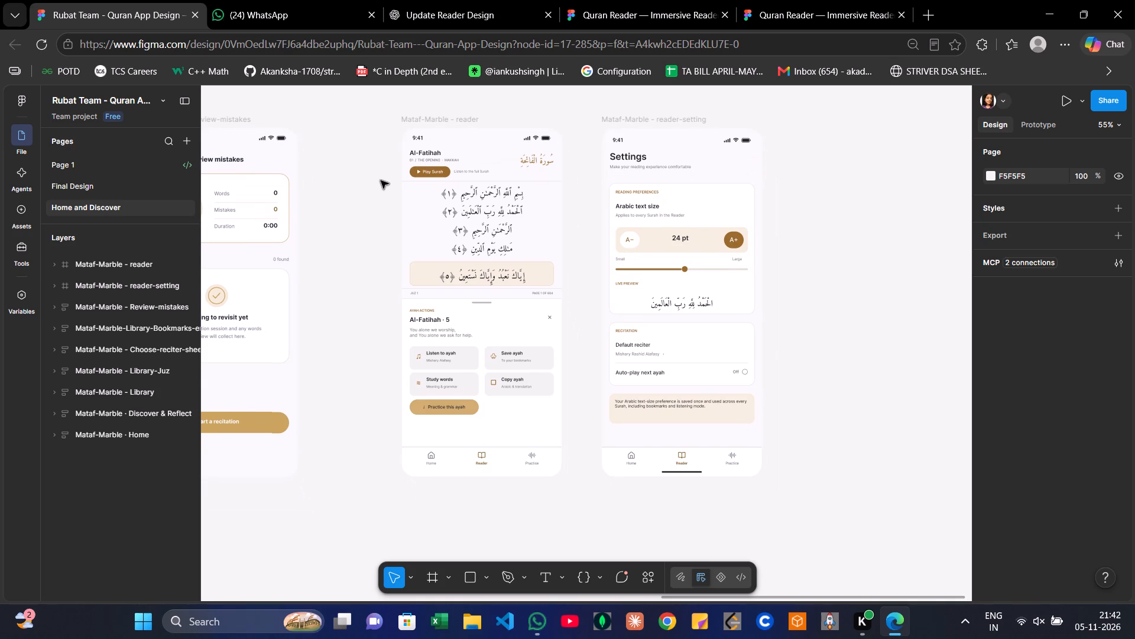
scroll(381, 180, "right", 6)
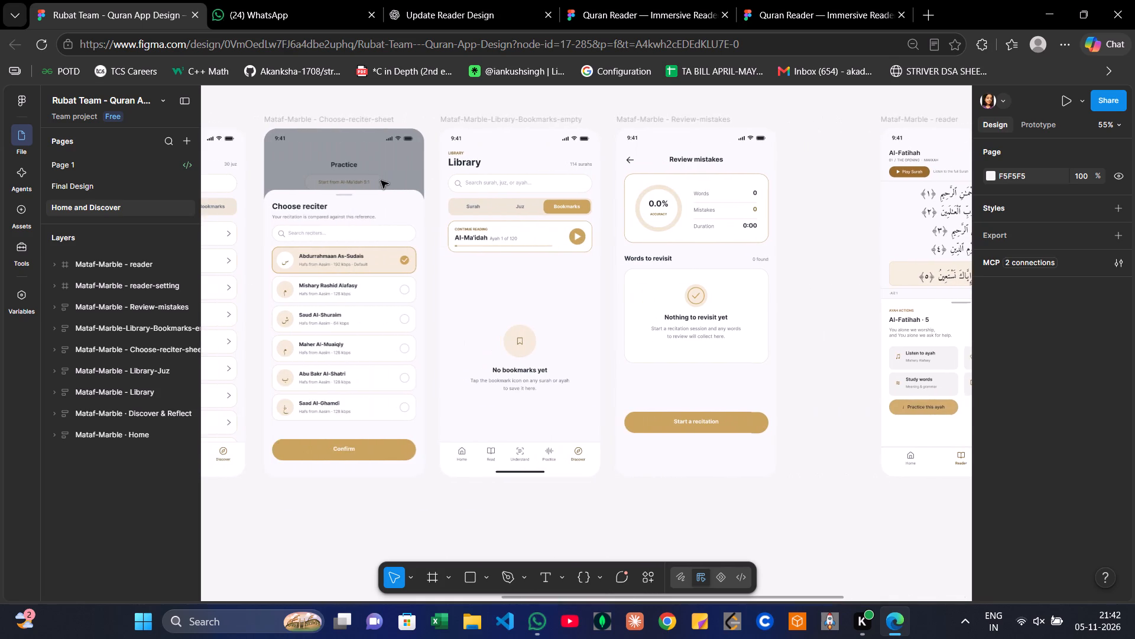
scroll(381, 180, "right", 1)
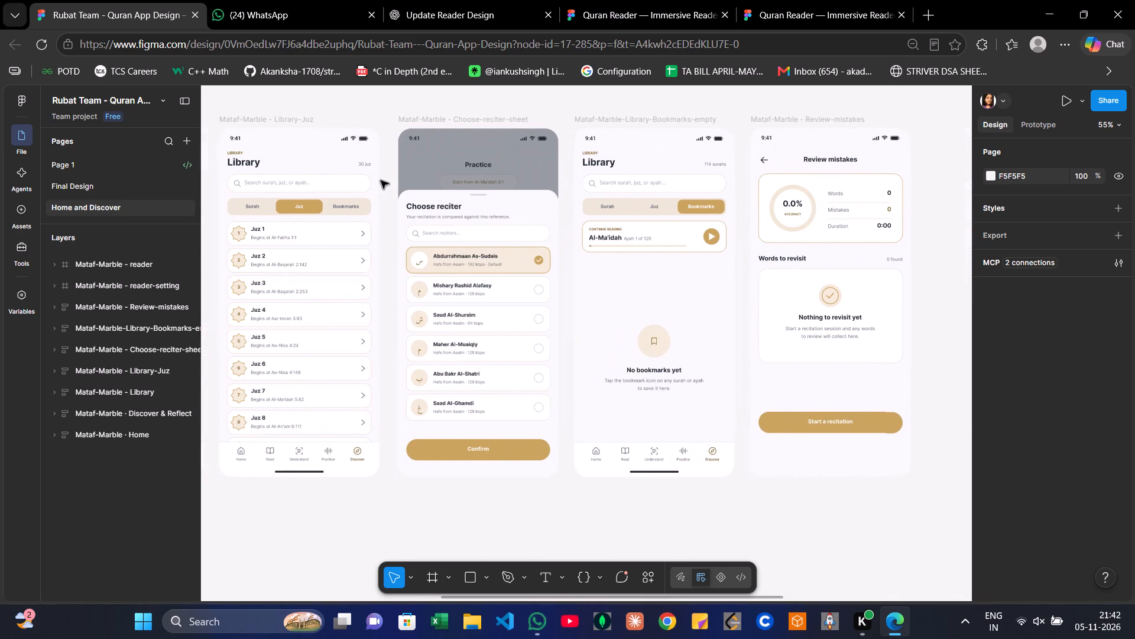
scroll(278, 251, "right", 5)
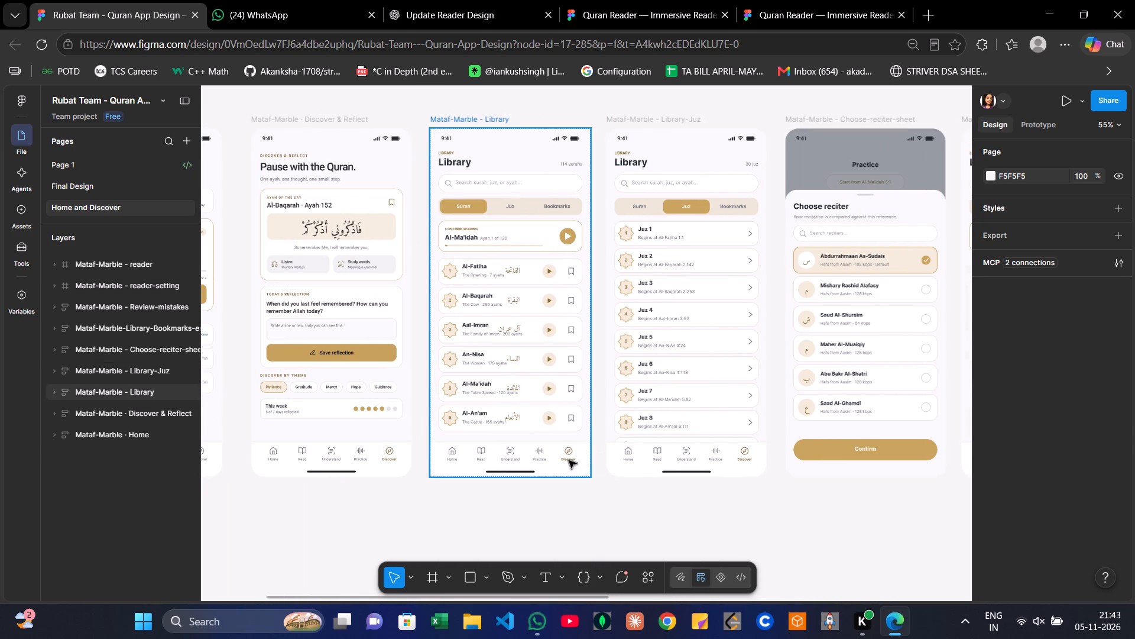
scroll(569, 460, "left", 1)
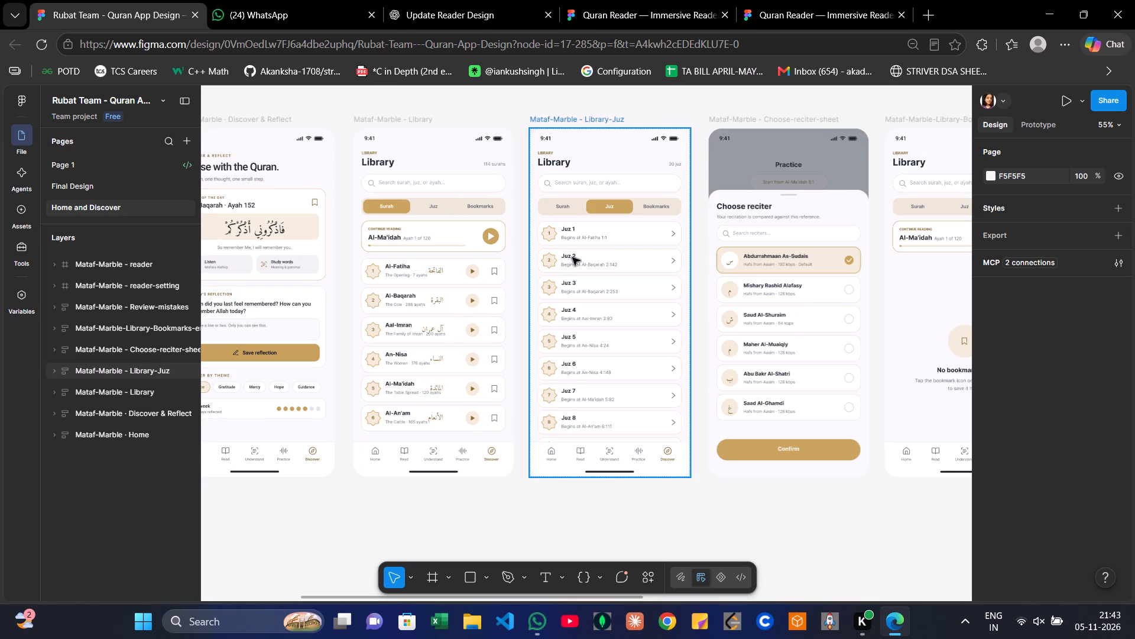
scroll(845, 276, "left", 2)
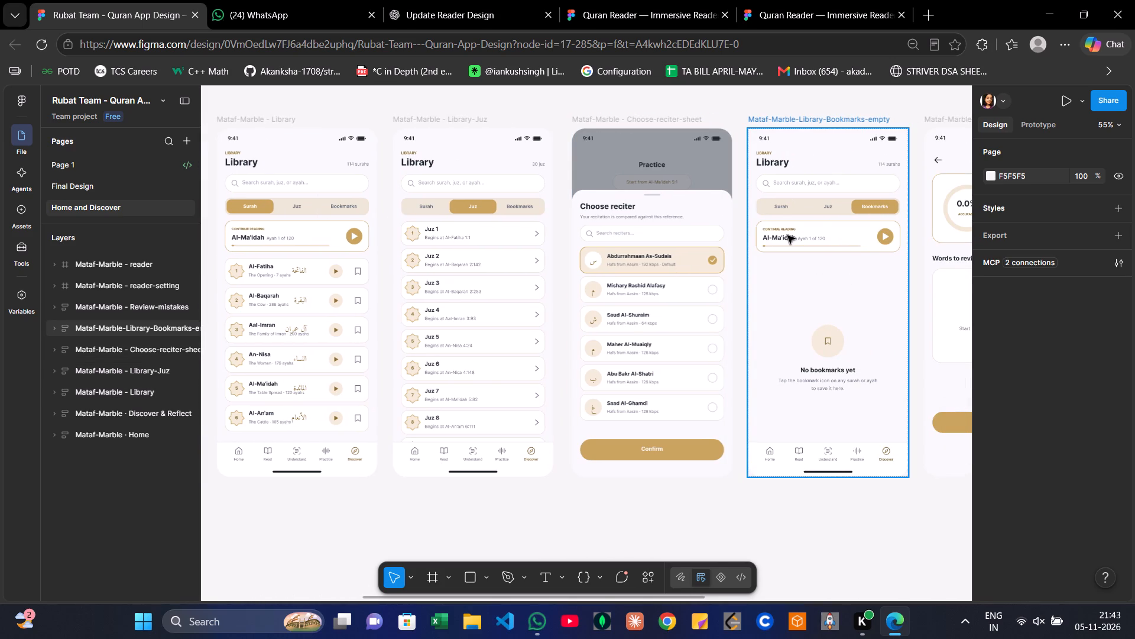
Examine the Choose-reciter-sheet, Bookmarks-empty, Review-mistakes, reader and reader-setting screens on the Home and Discover page.
scroll(787, 235, "left", 1)
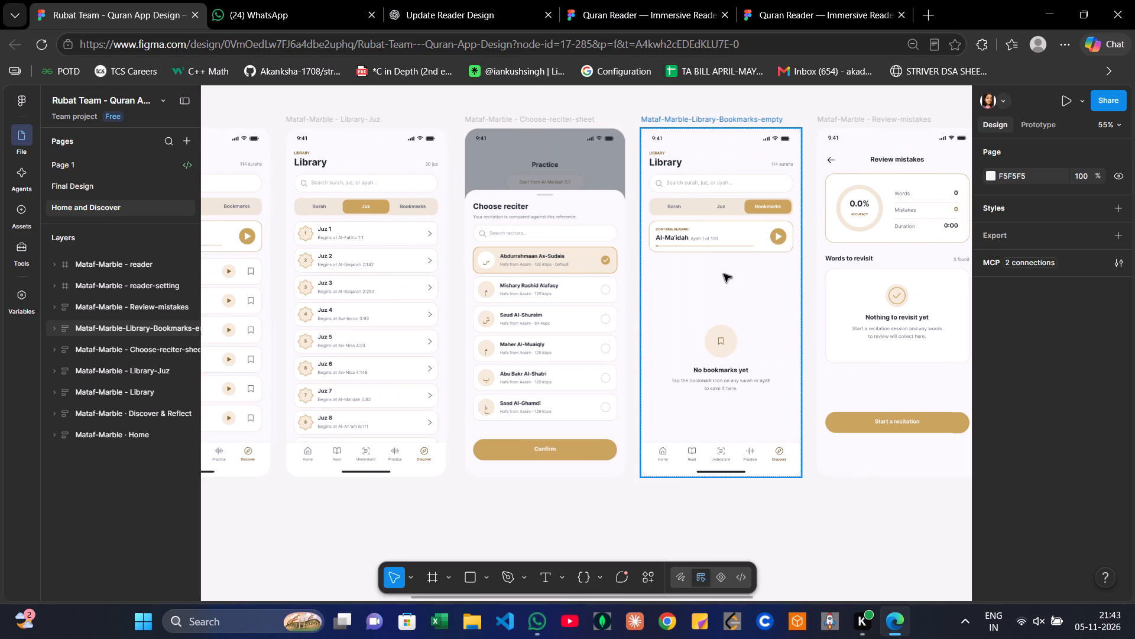
scroll(724, 274, "left", 2)
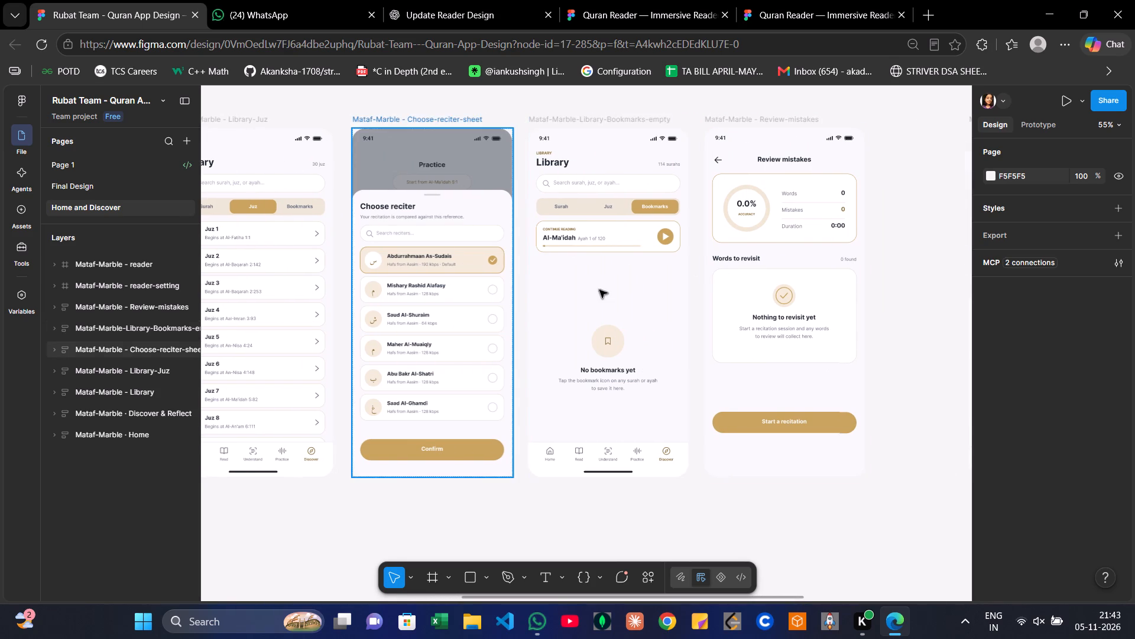
scroll(803, 268, "left", 5)
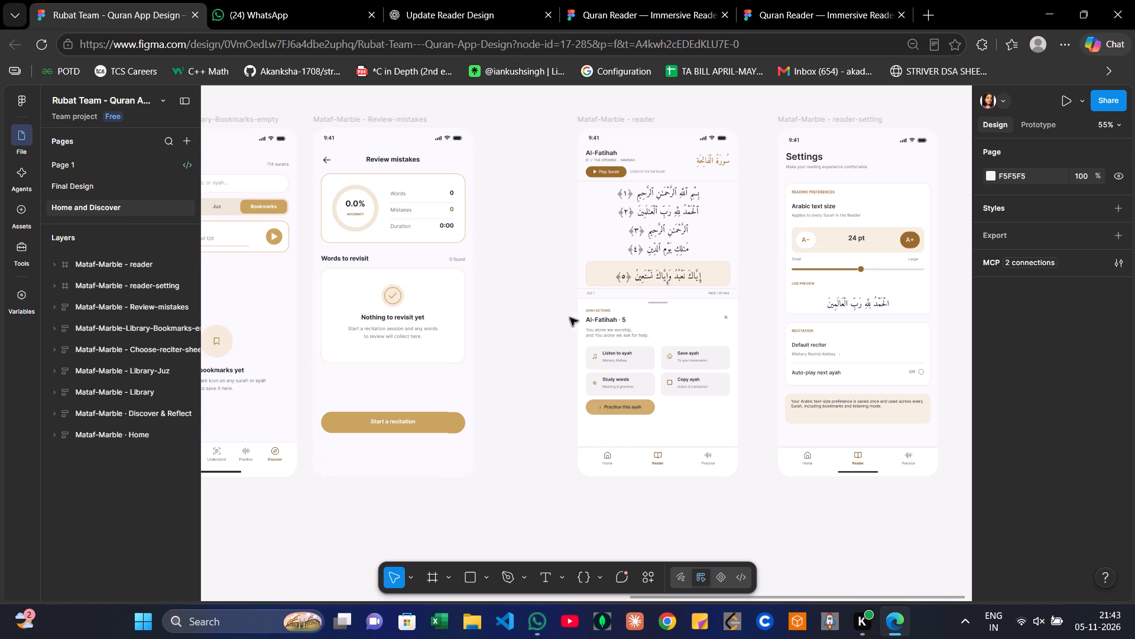
scroll(570, 318, "left", 2)
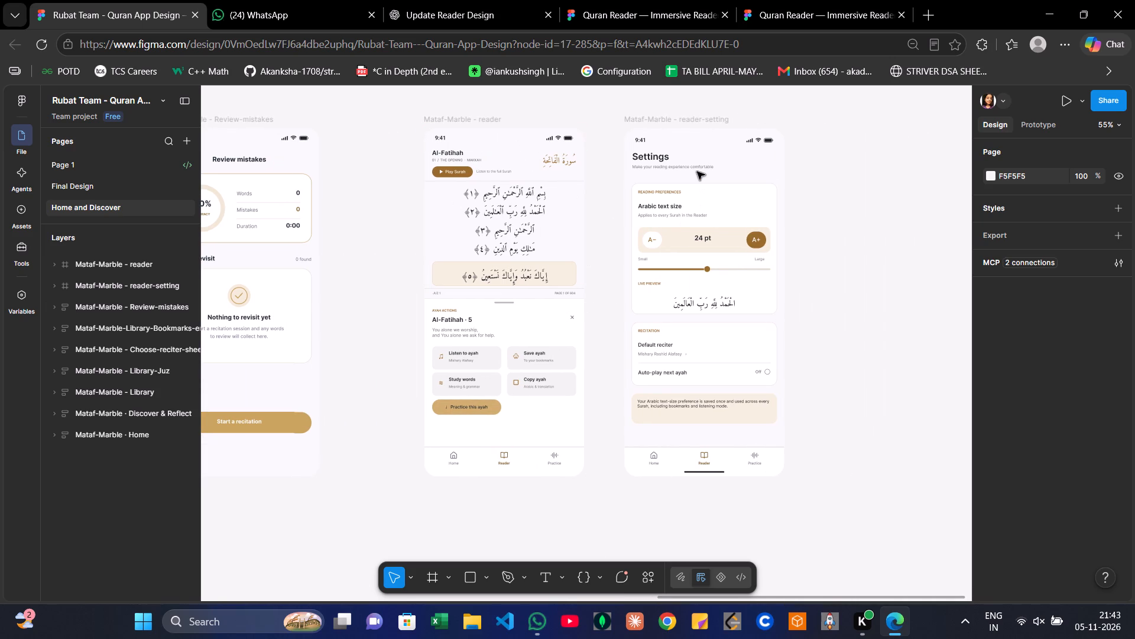
Switch to the ChatGPT conversation Update Reader Design and open the updated Quran Reader file linked in the latest reply.
left_click(543, 0)
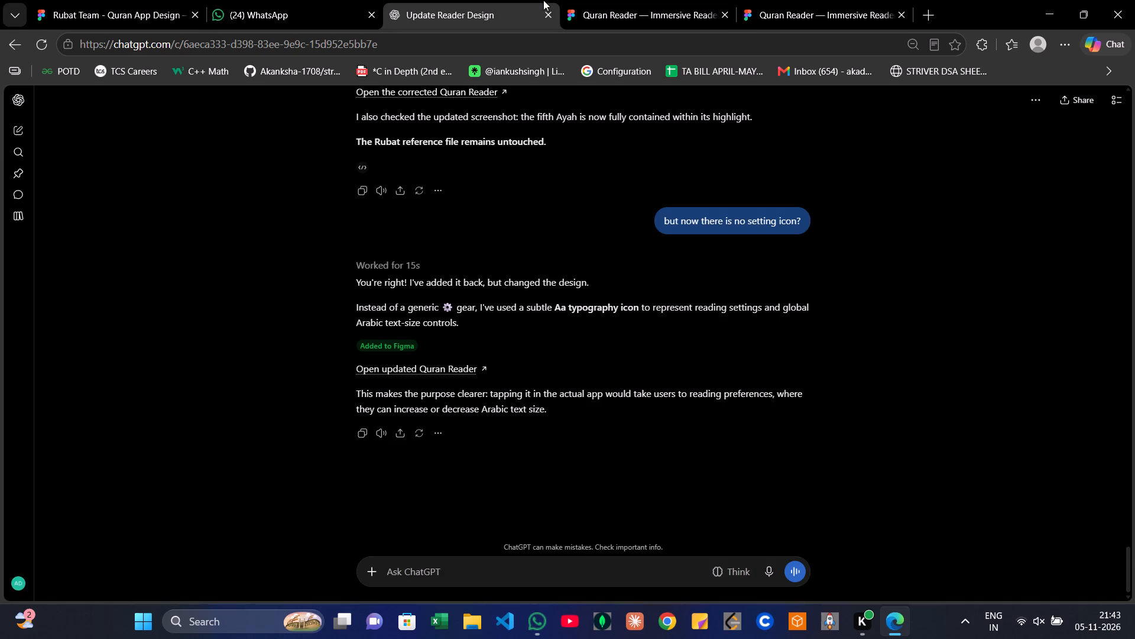
left_click(429, 366)
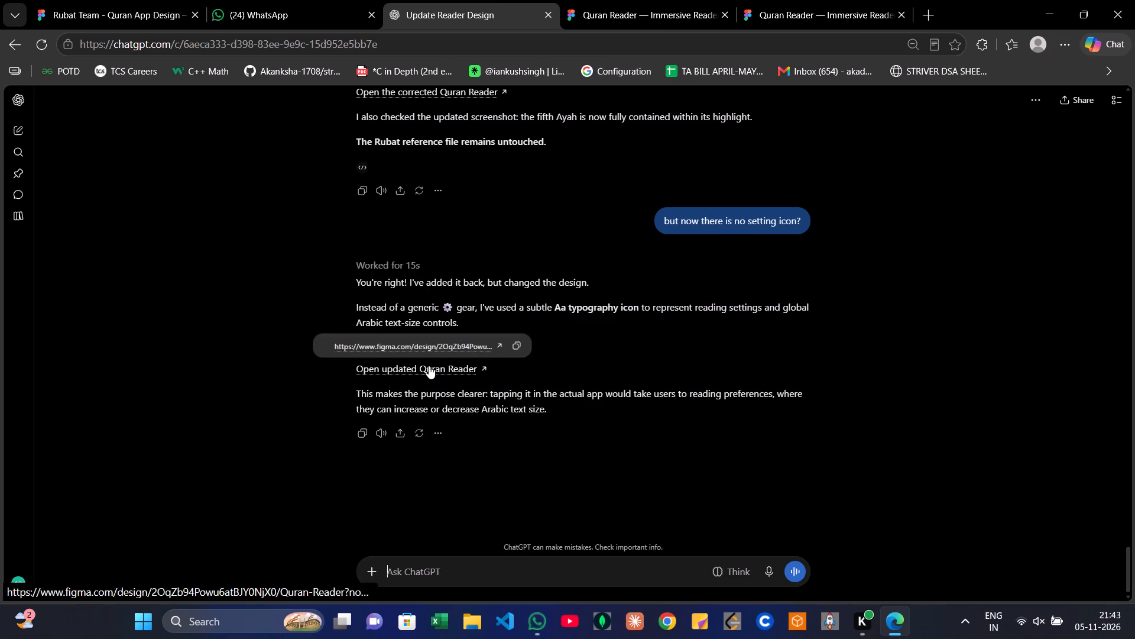
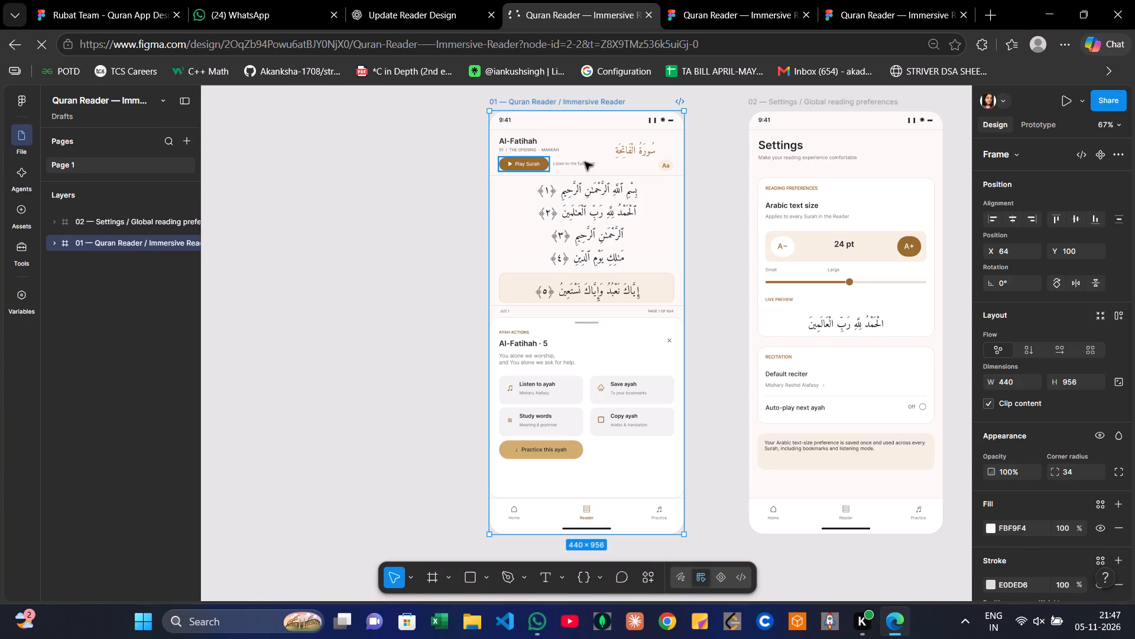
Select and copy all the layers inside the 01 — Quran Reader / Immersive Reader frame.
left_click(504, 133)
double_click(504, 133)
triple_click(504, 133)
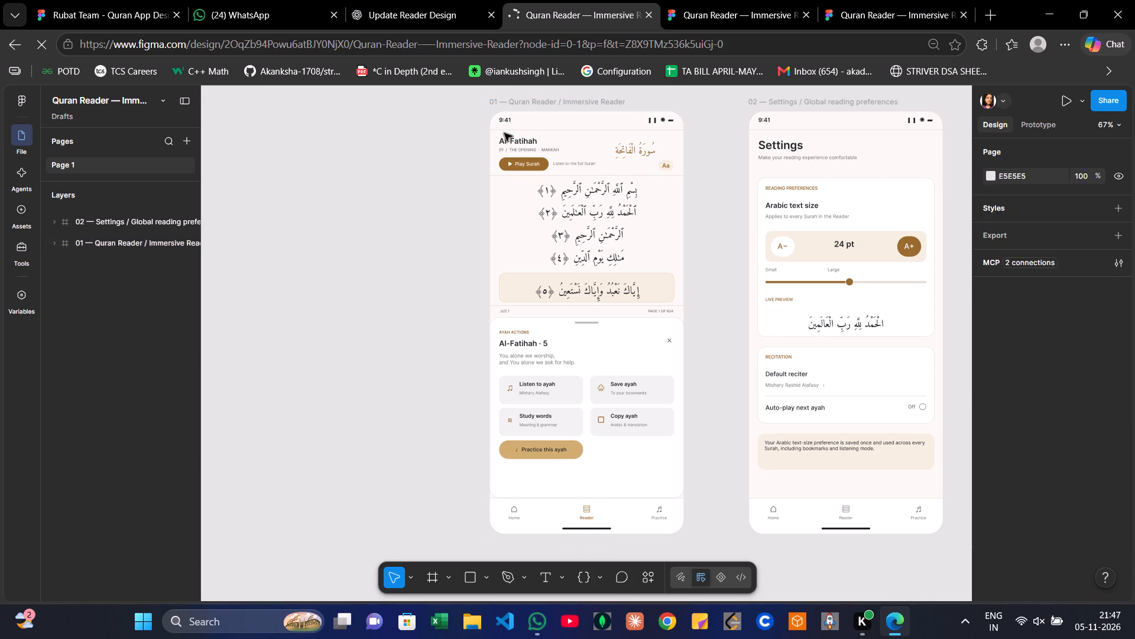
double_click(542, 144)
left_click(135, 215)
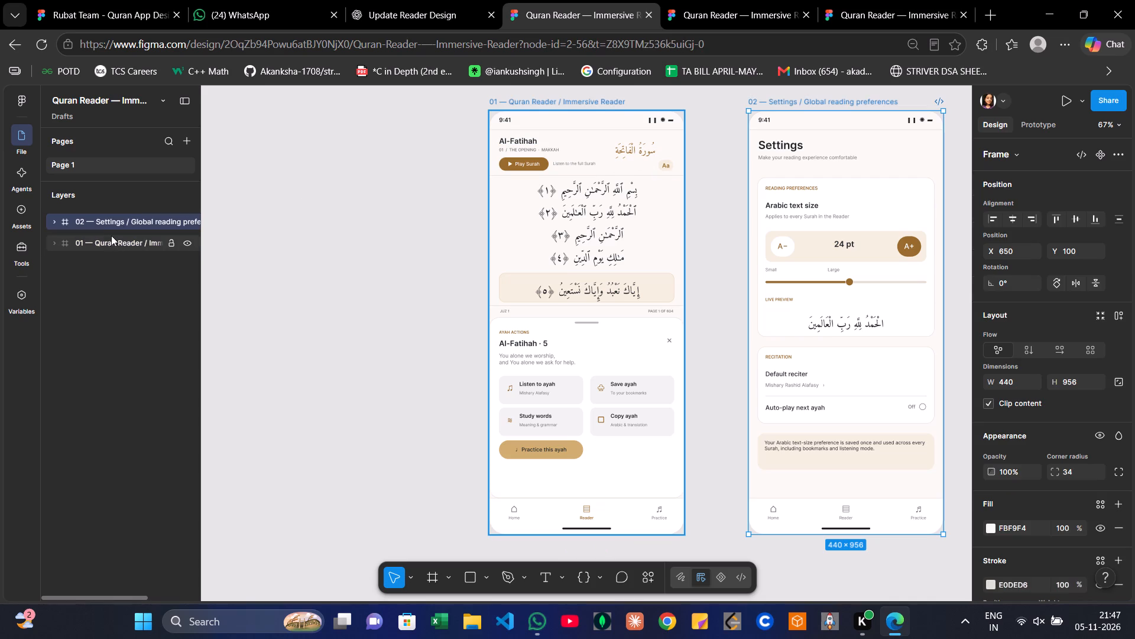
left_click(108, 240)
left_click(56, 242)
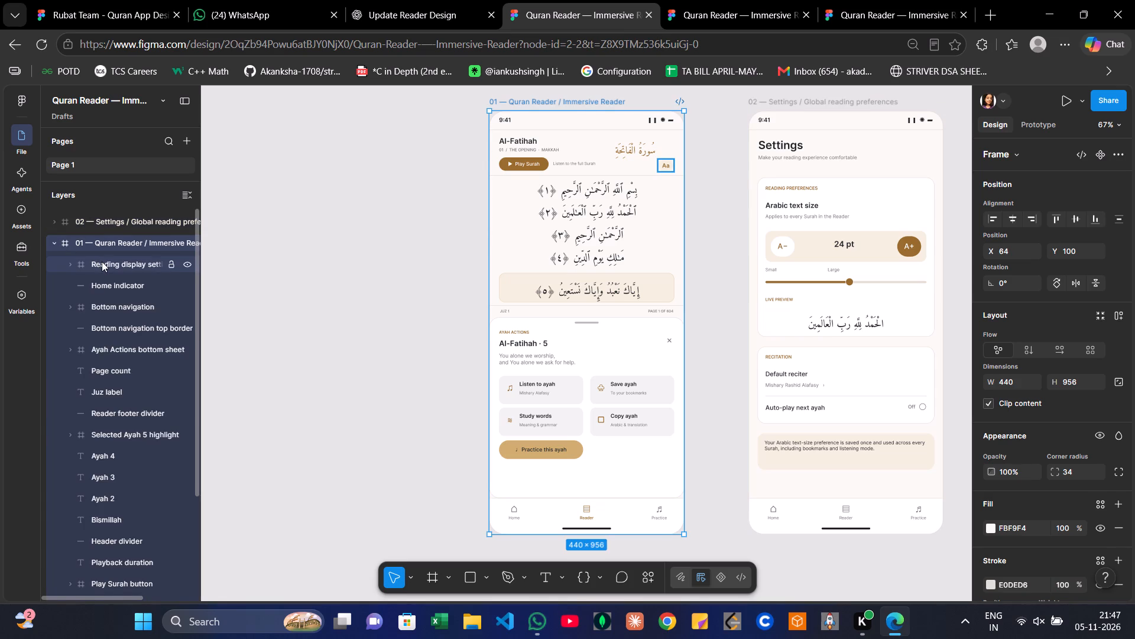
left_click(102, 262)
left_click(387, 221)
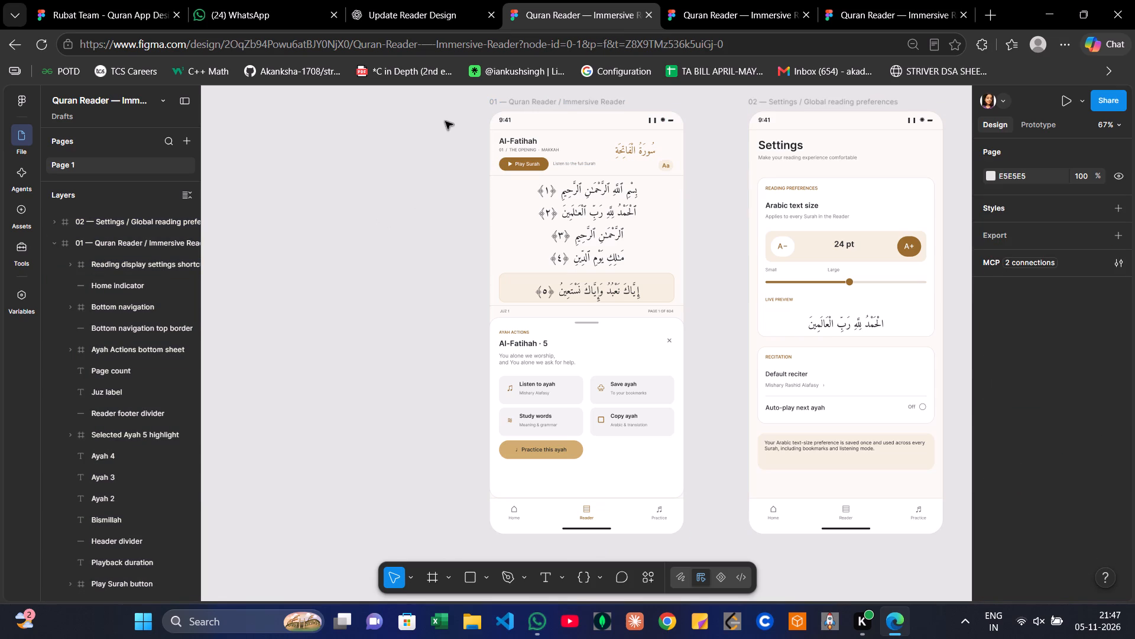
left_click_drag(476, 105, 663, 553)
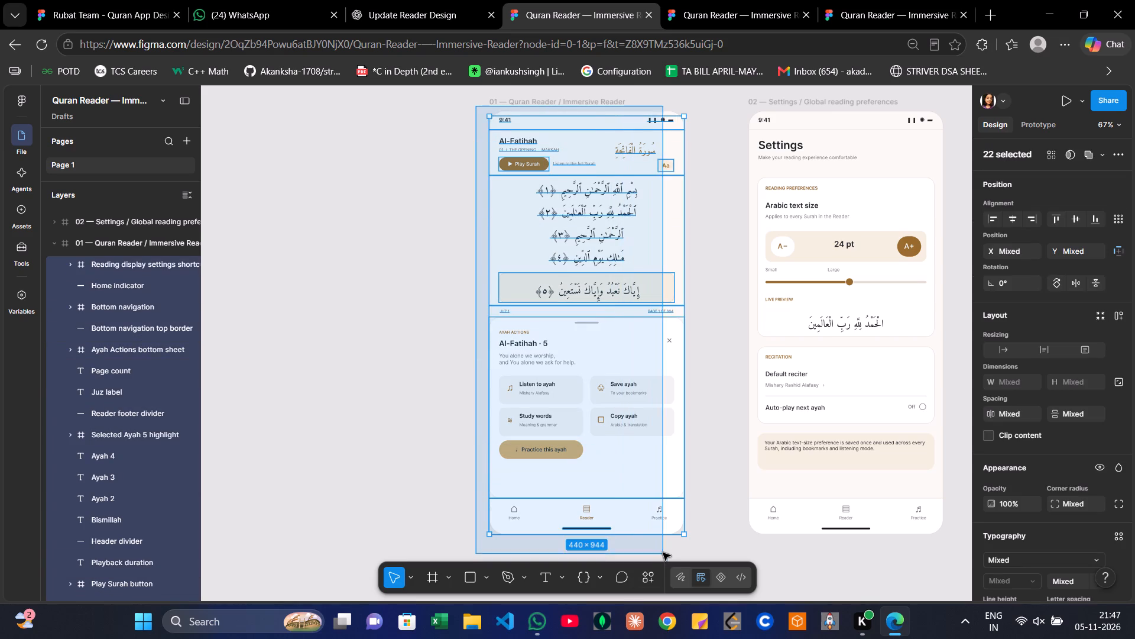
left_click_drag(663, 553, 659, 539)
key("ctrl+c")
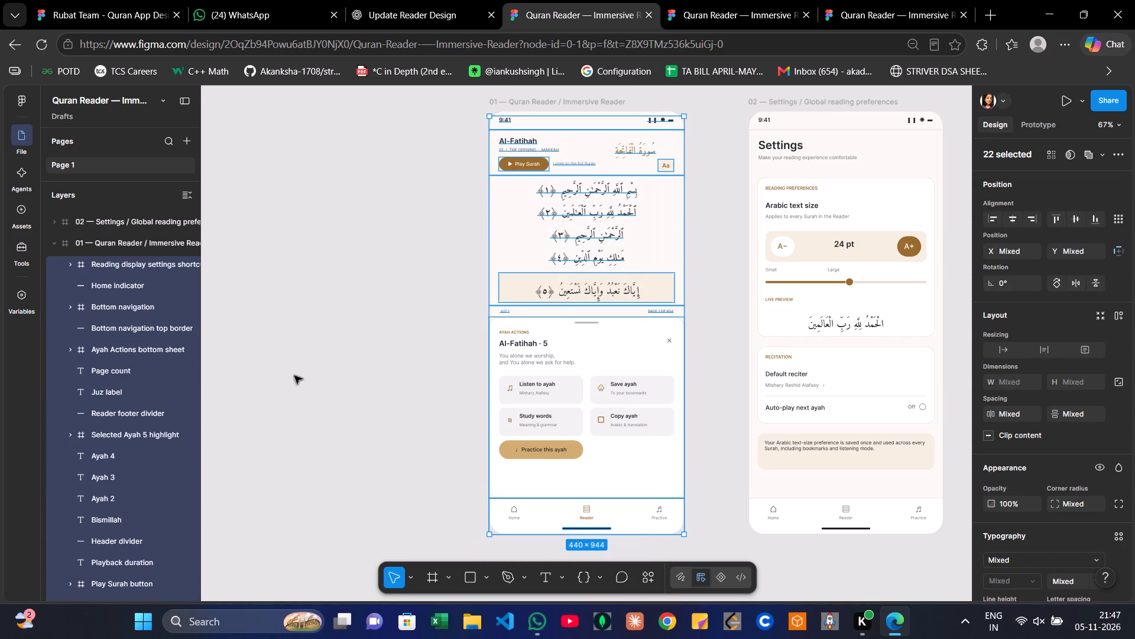
Copy the entire 01 — Quran Reader / Immersive Reader frame.
left_click(57, 244)
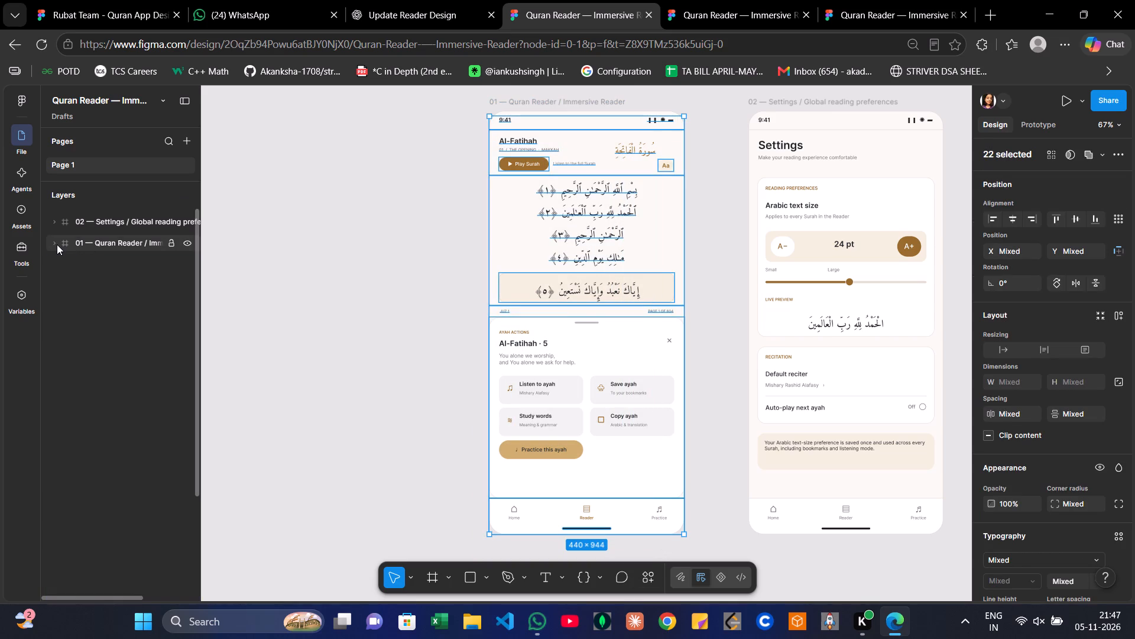
left_click(97, 243)
key("ctrl+c")
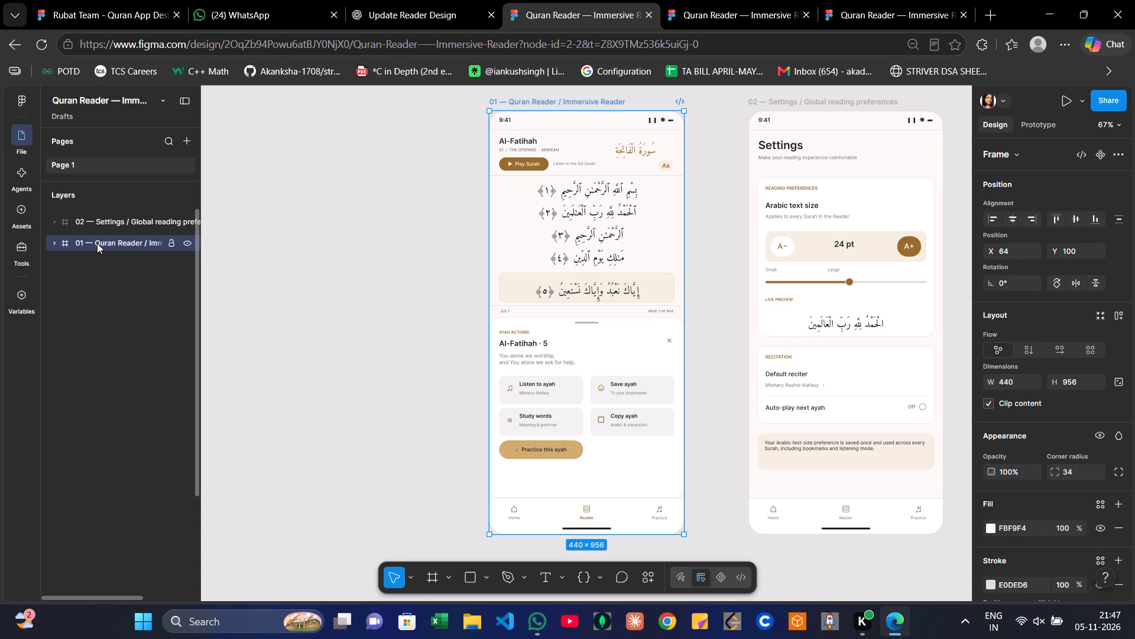
Switch to the Rubat Team file and delete the old Mataf-Marble - reader frame beside reader-setting.
left_click(147, 0)
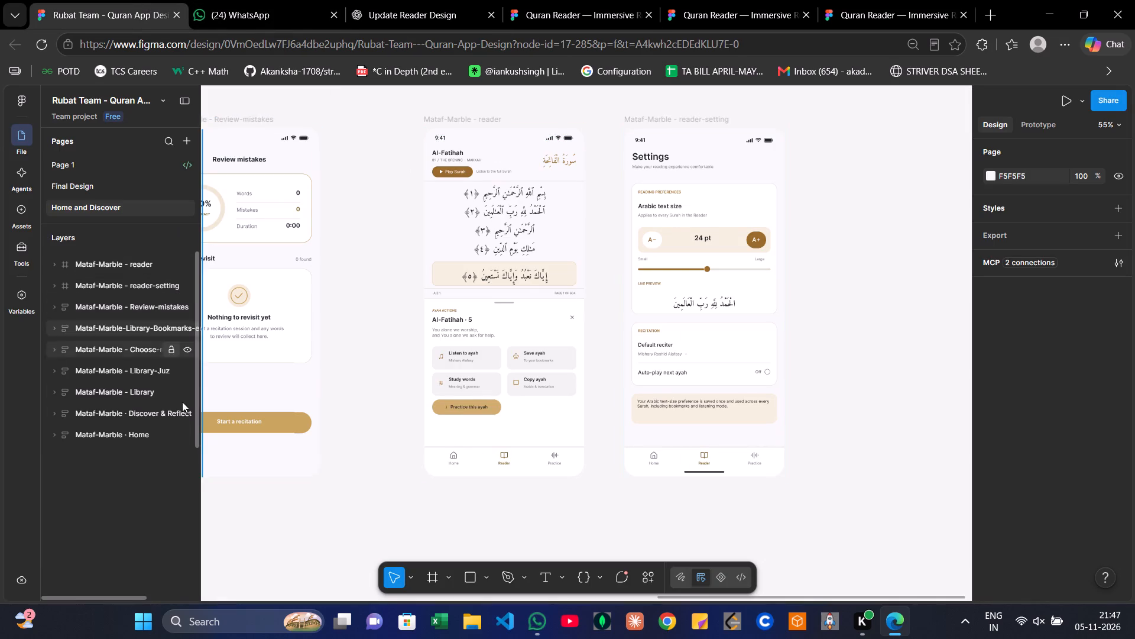
scroll(777, 352, "left", 2)
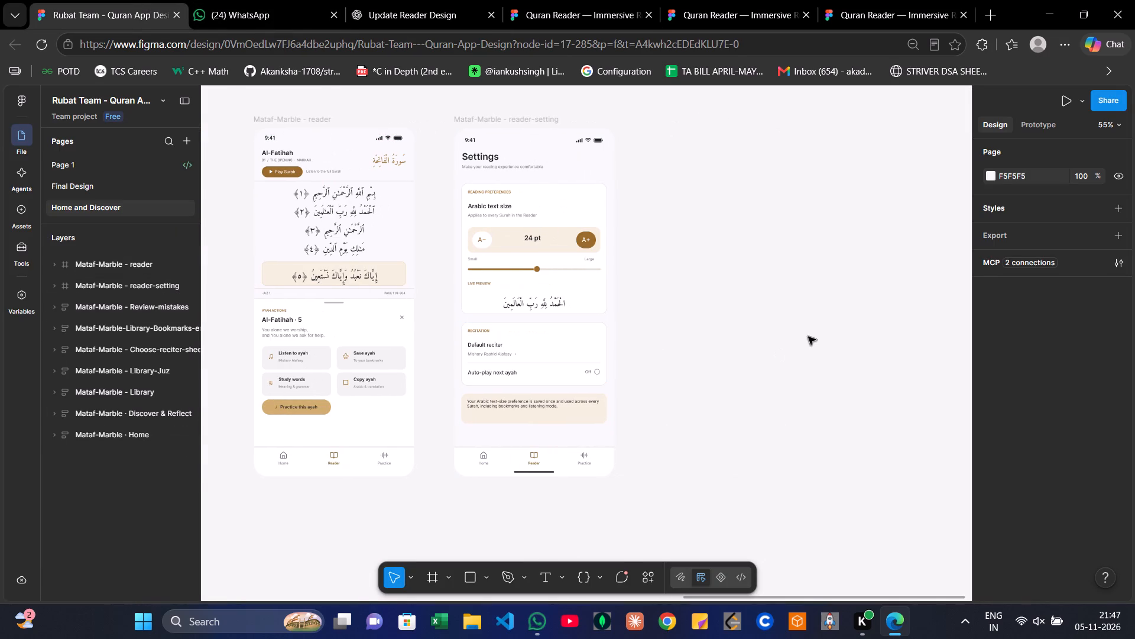
left_click(808, 337)
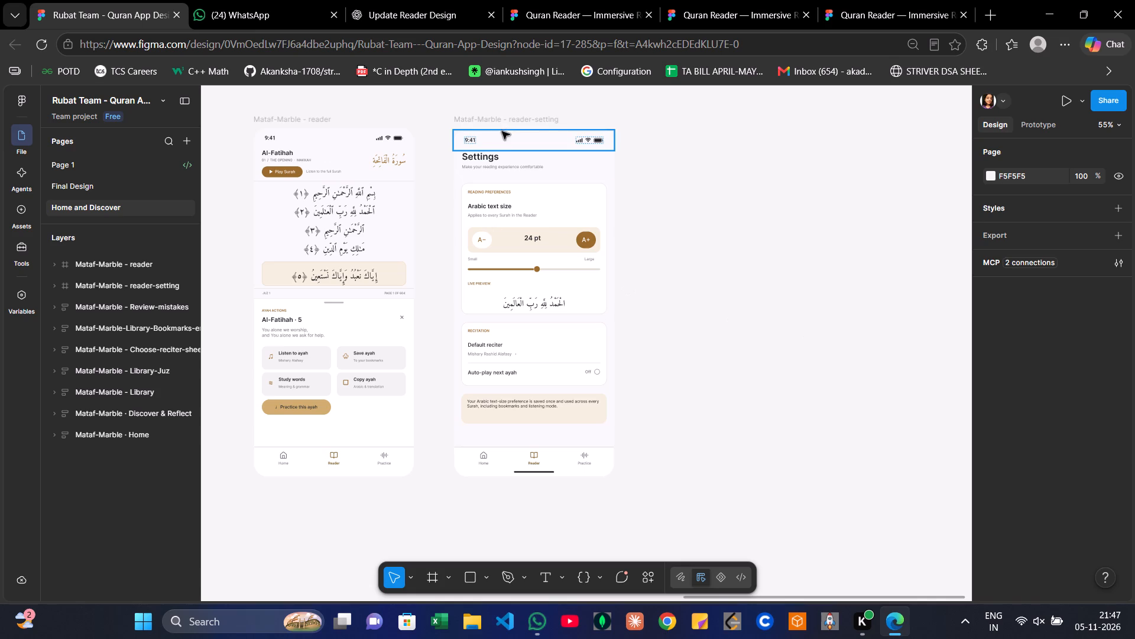
left_click_drag(267, 106, 319, 457)
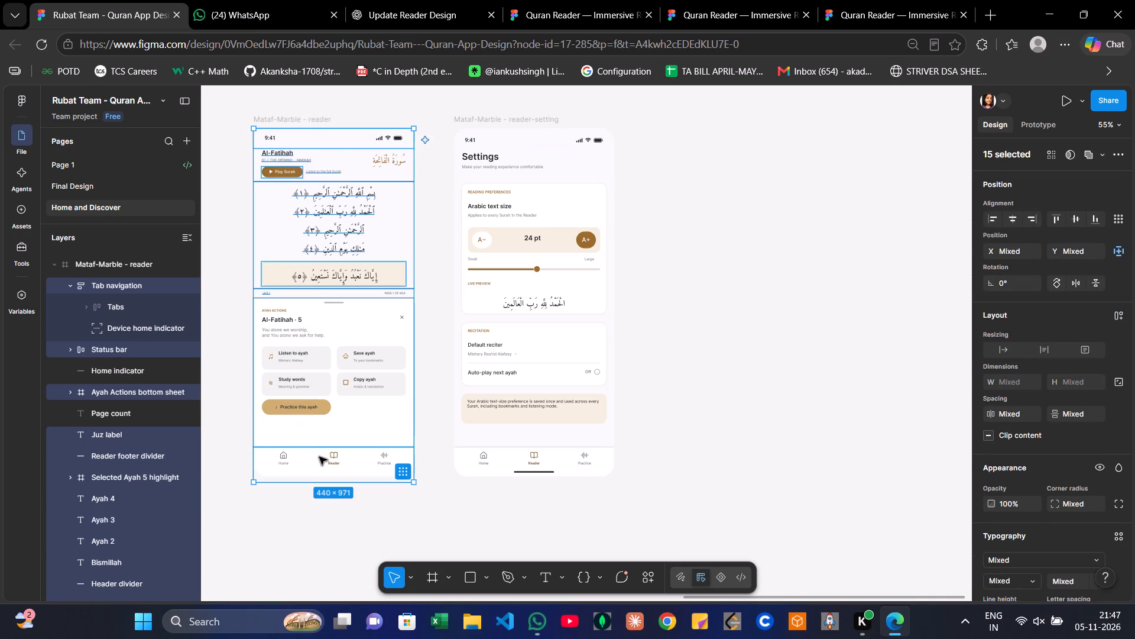
left_click(129, 272)
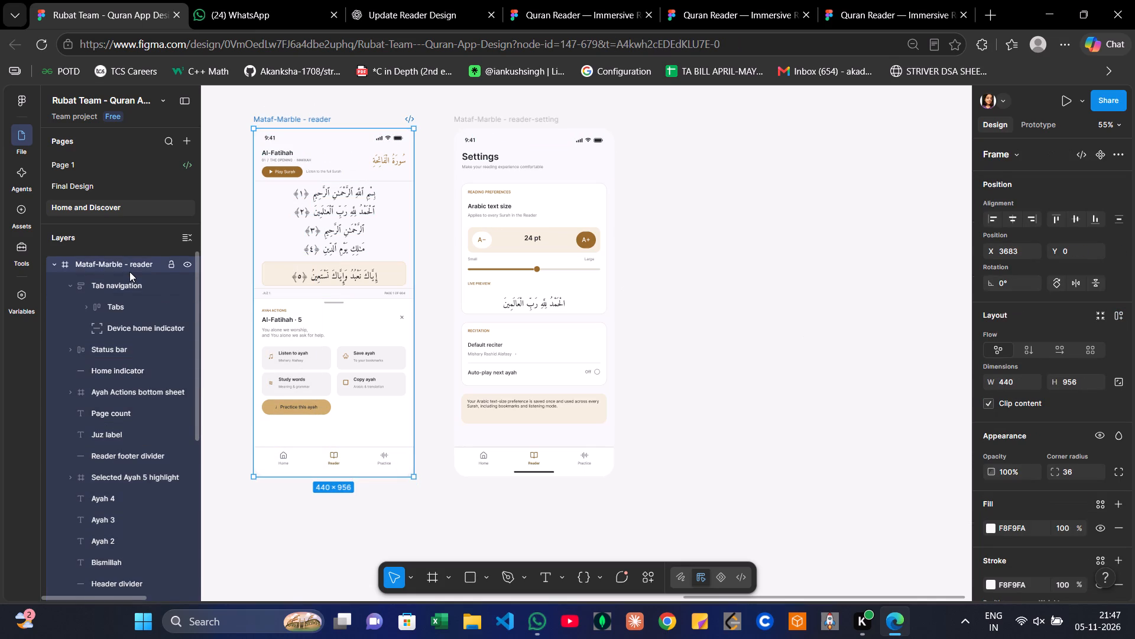
key("Delete")
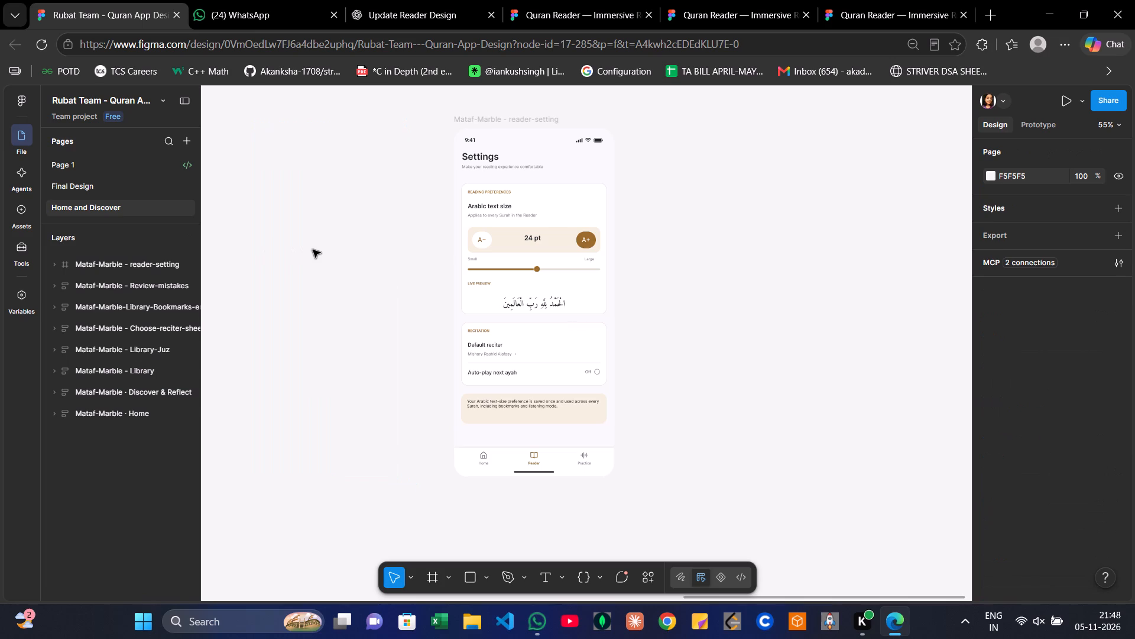
Paste the copied Immersive Reader frame and place it beside the reader-setting frame at X 3724, Y 0.
left_click(313, 250)
key("ctrl+v")
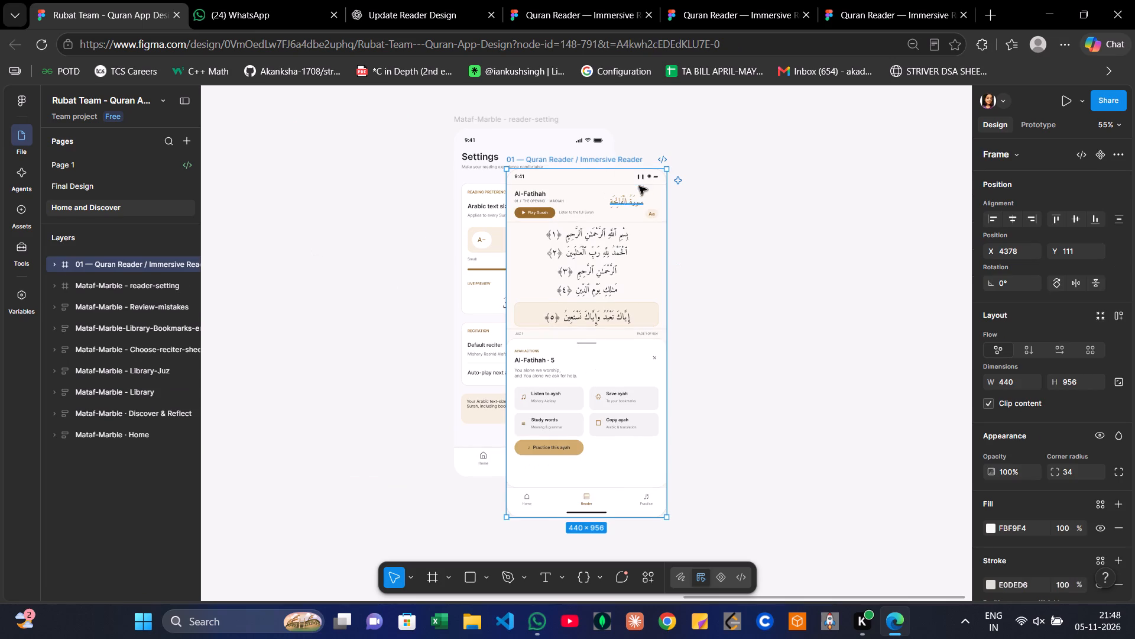
left_click_drag(610, 176, 379, 142)
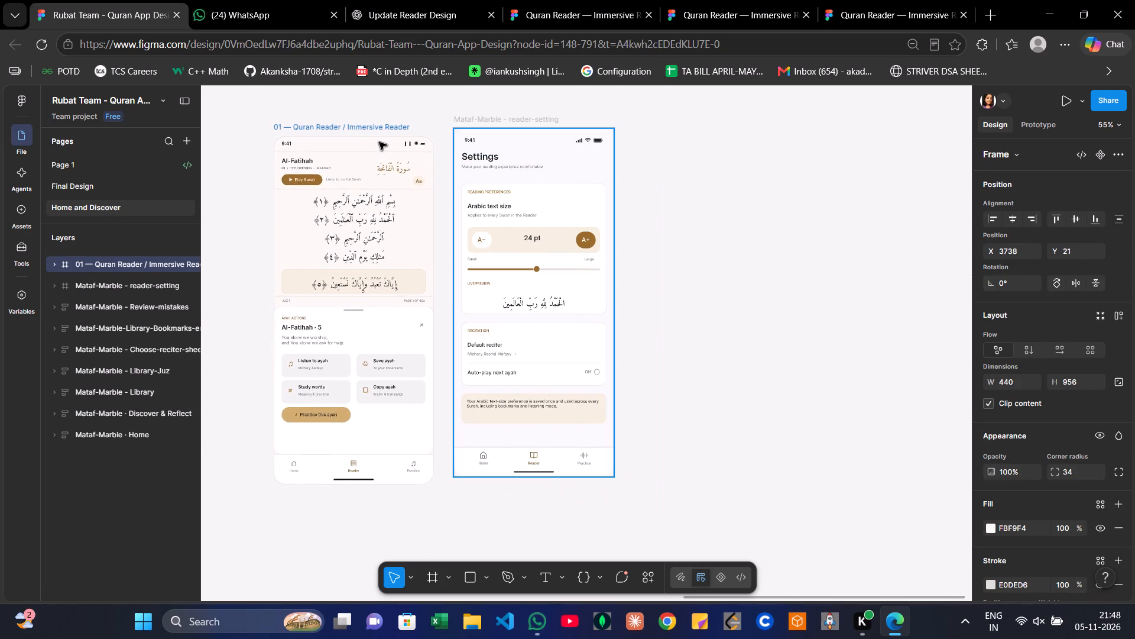
left_click_drag(379, 142, 372, 131)
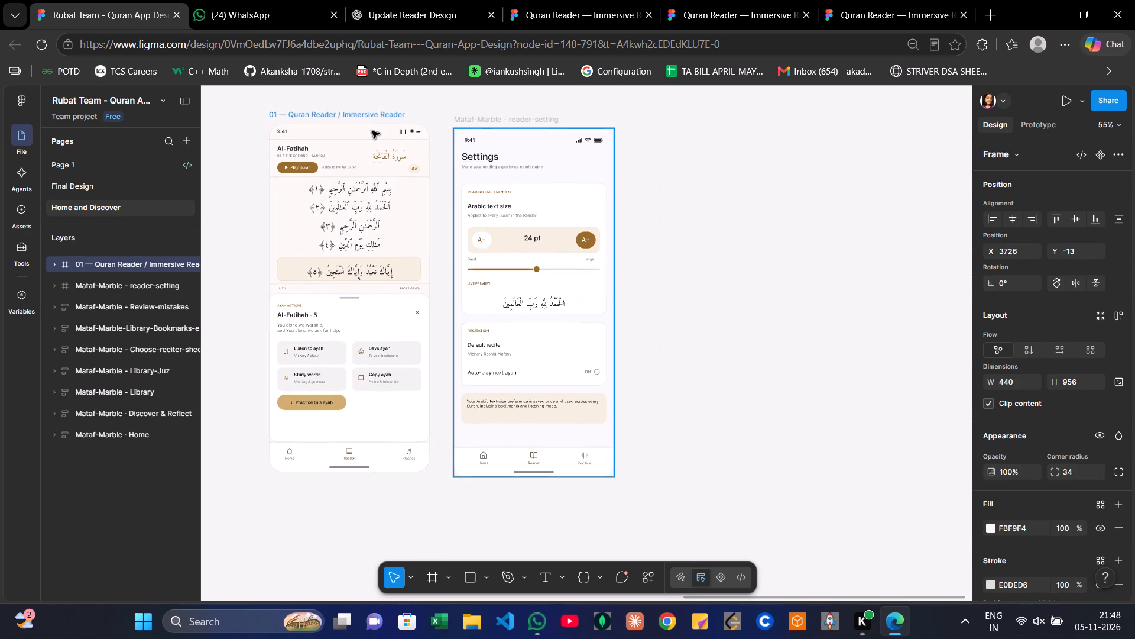
left_click_drag(372, 131, 372, 136)
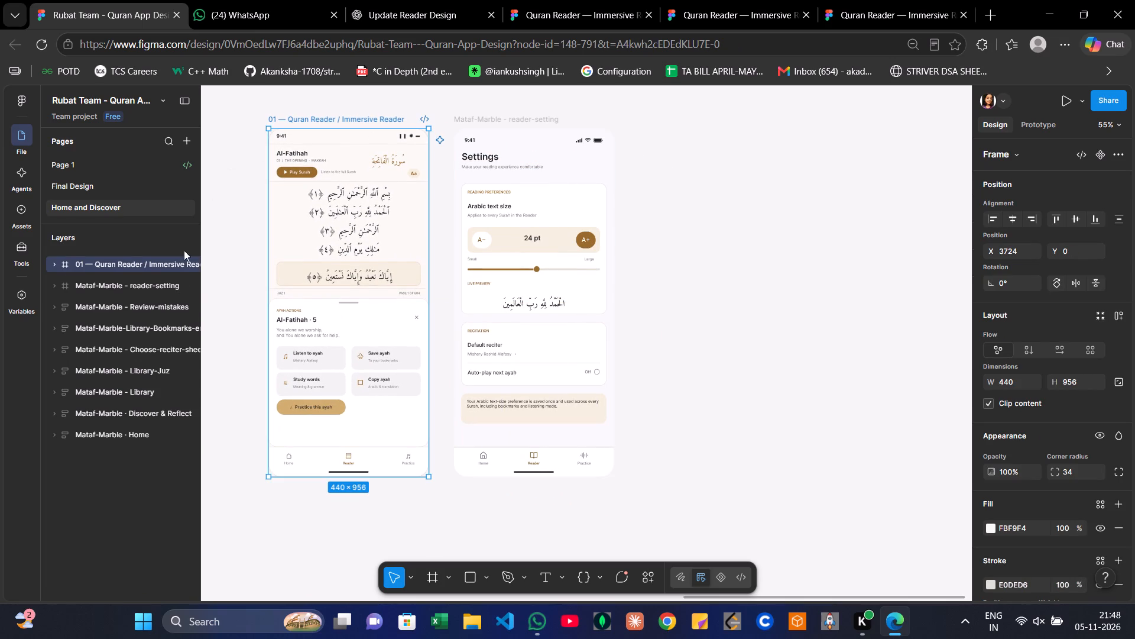
Rename the pasted Immersive Reader frame as "Mataf-Marble - reader".
right_click(154, 264)
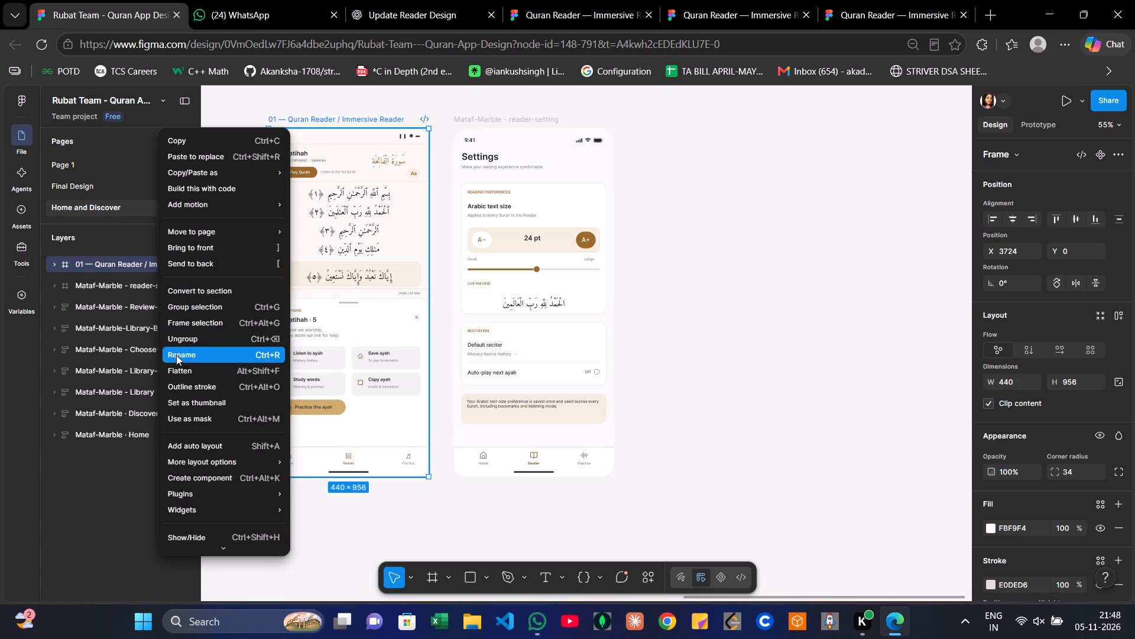
left_click(176, 357)
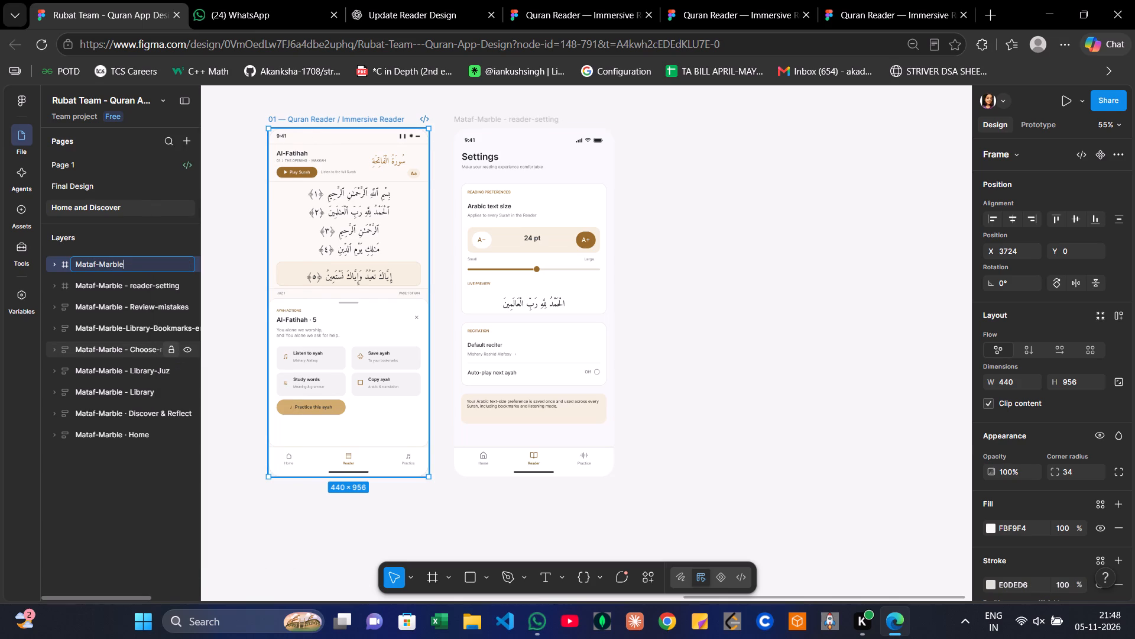
key("minus")
key("BackSpace")
key("space")
type("- reader")
key("Return")
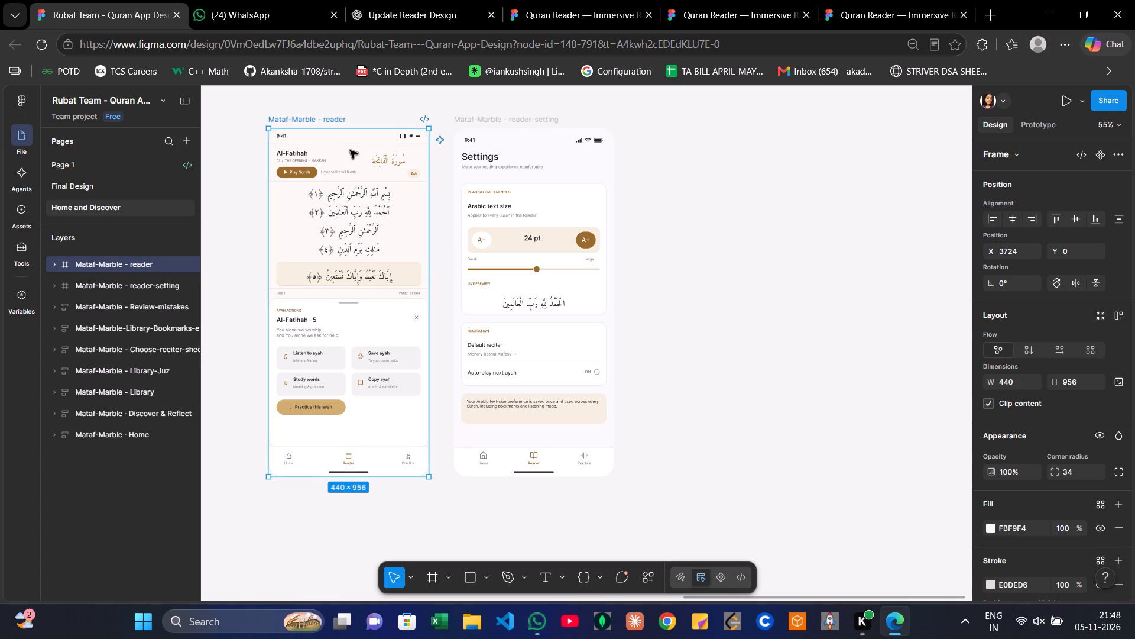
Copy the status bar of the Mataf-Marble - reader-setting frame.
left_click(486, 140)
key("ctrl+c")
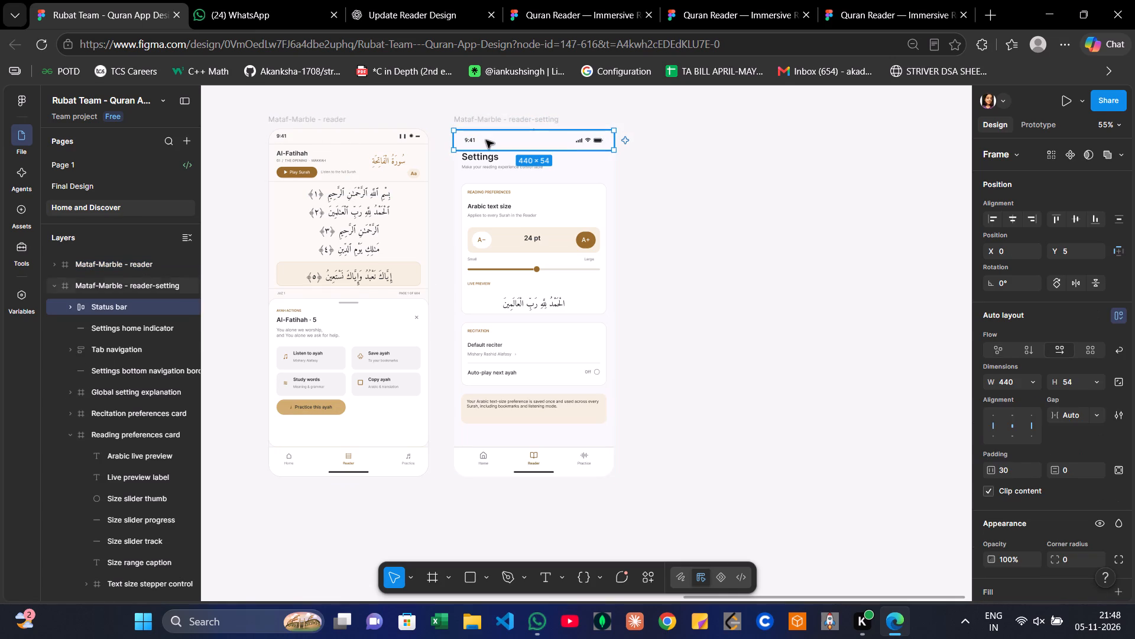
Delete the reader frame's original status time, status indicators and the divider line beneath them.
left_click(413, 143)
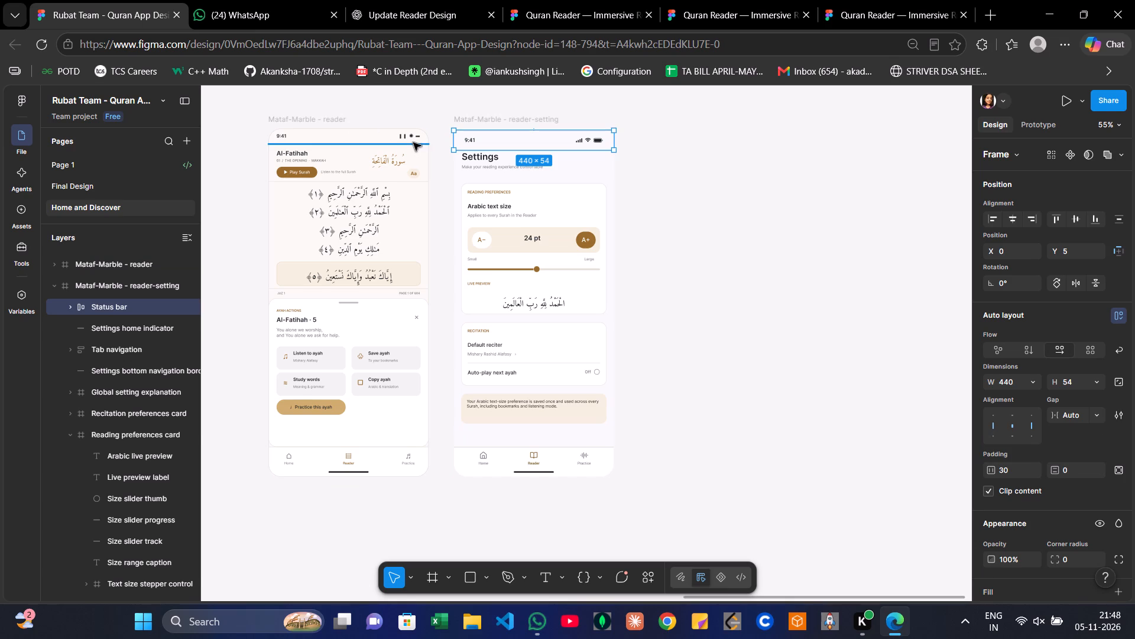
key("Delete")
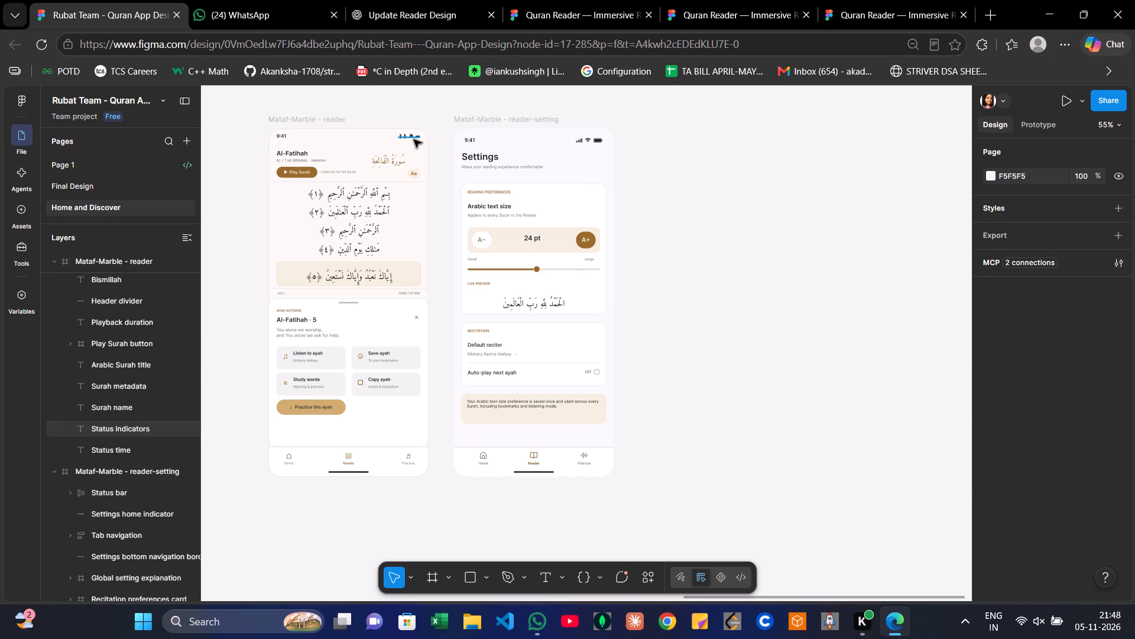
key("Delete")
left_click(407, 131)
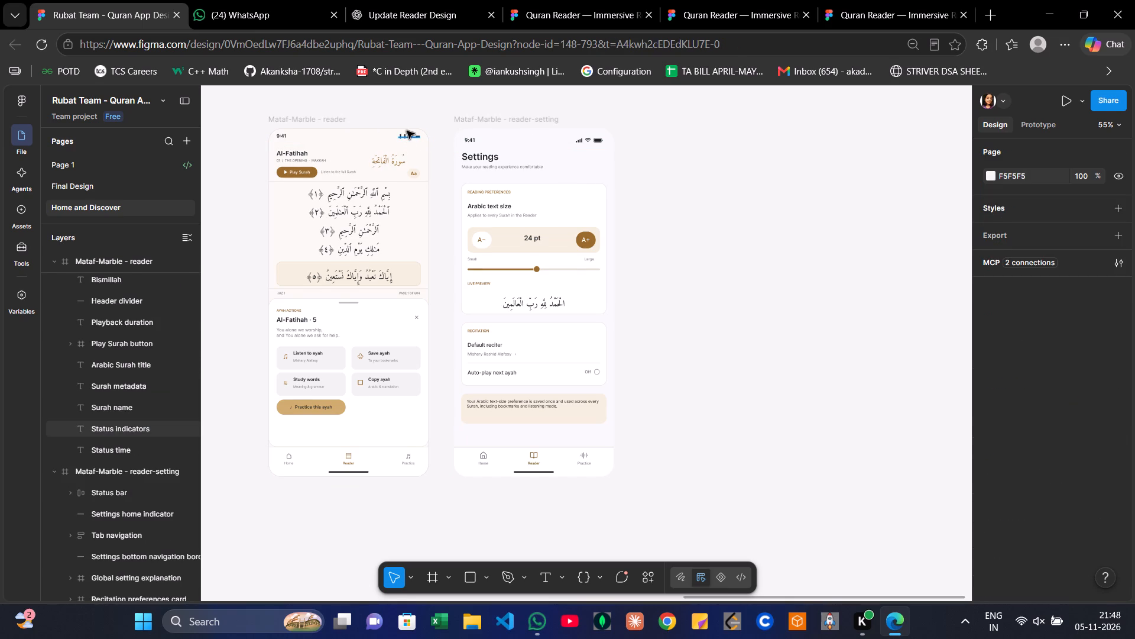
key("Delete")
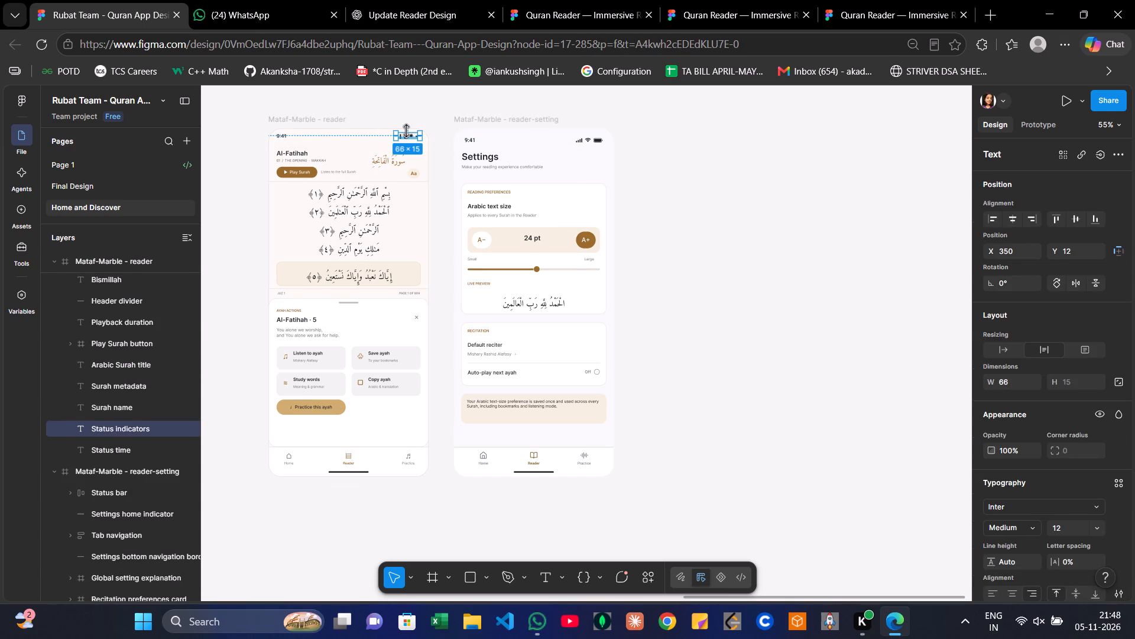
left_click(278, 137)
key("Delete")
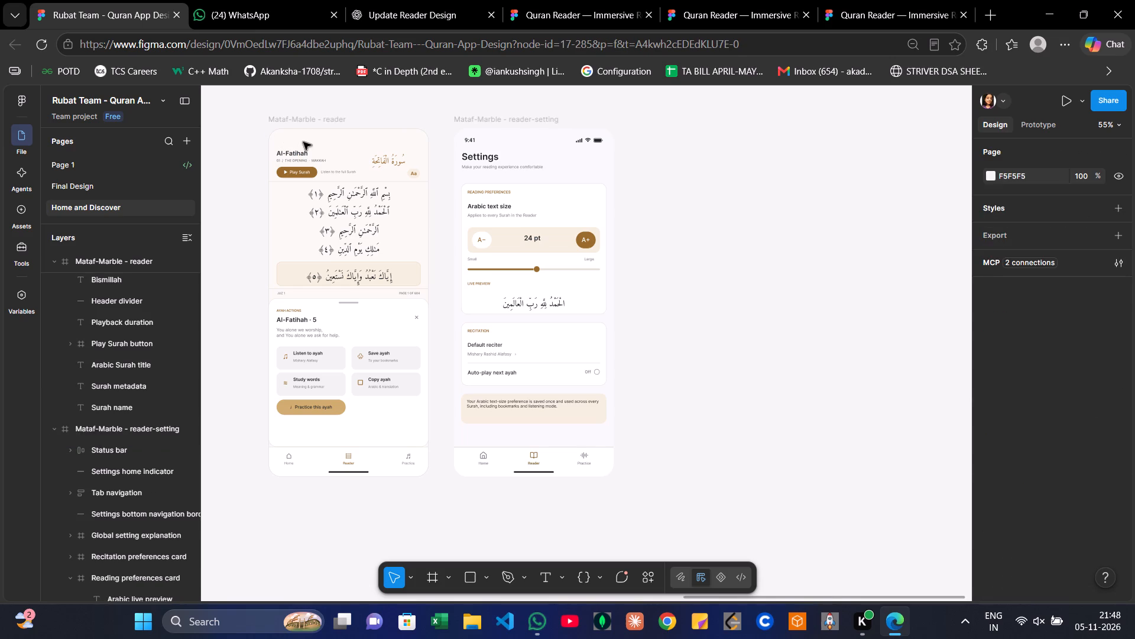
Paste the copied status bar and move it into the top of the Mataf-Marble - reader frame at X 0, Y 3.
left_click(303, 142)
key("ctrl+v")
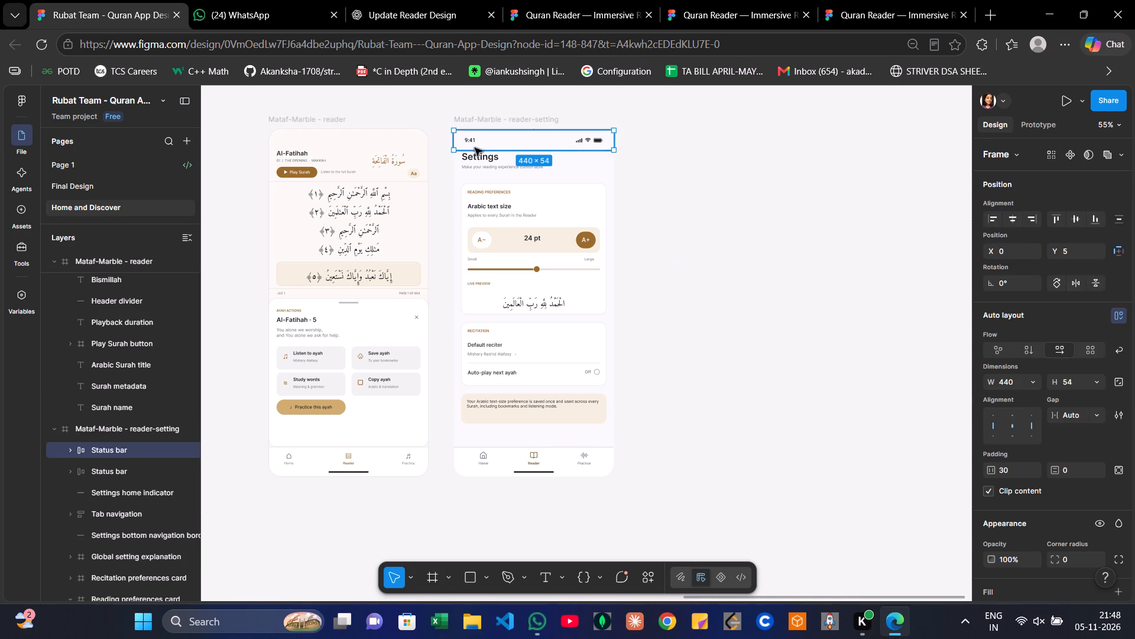
left_click_drag(504, 145, 302, 142)
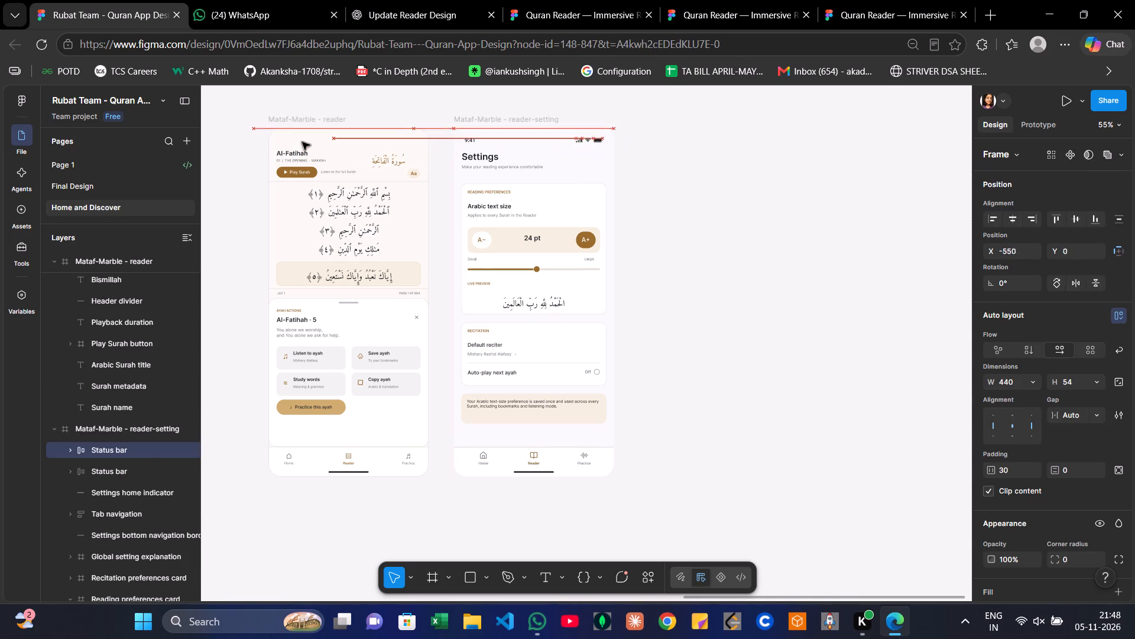
left_click_drag(302, 142, 309, 142)
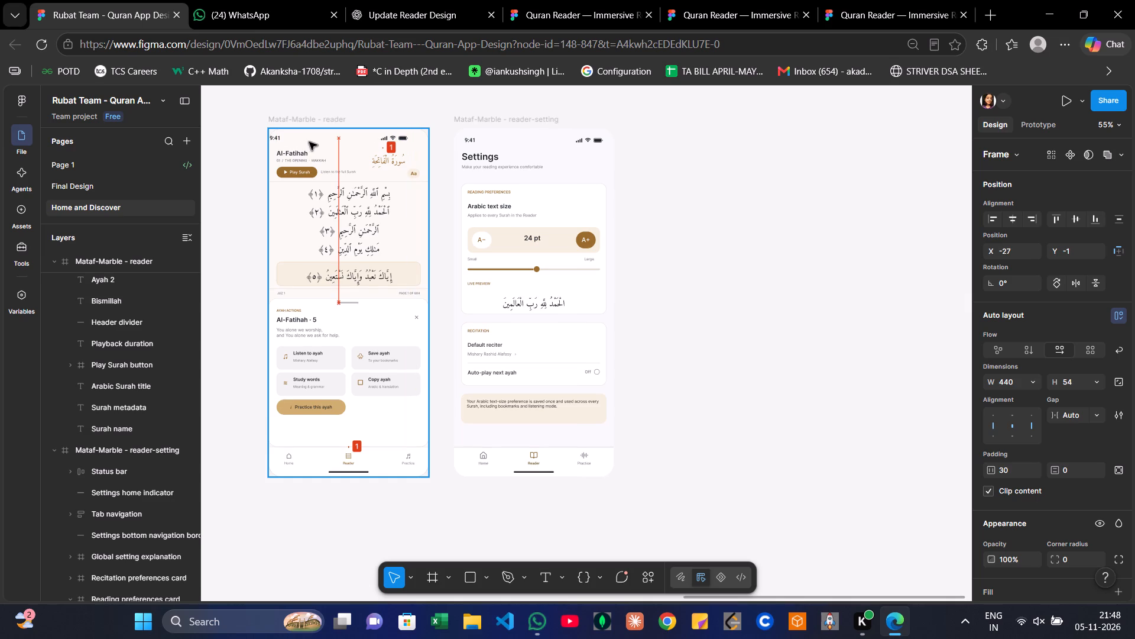
left_click_drag(309, 142, 322, 146)
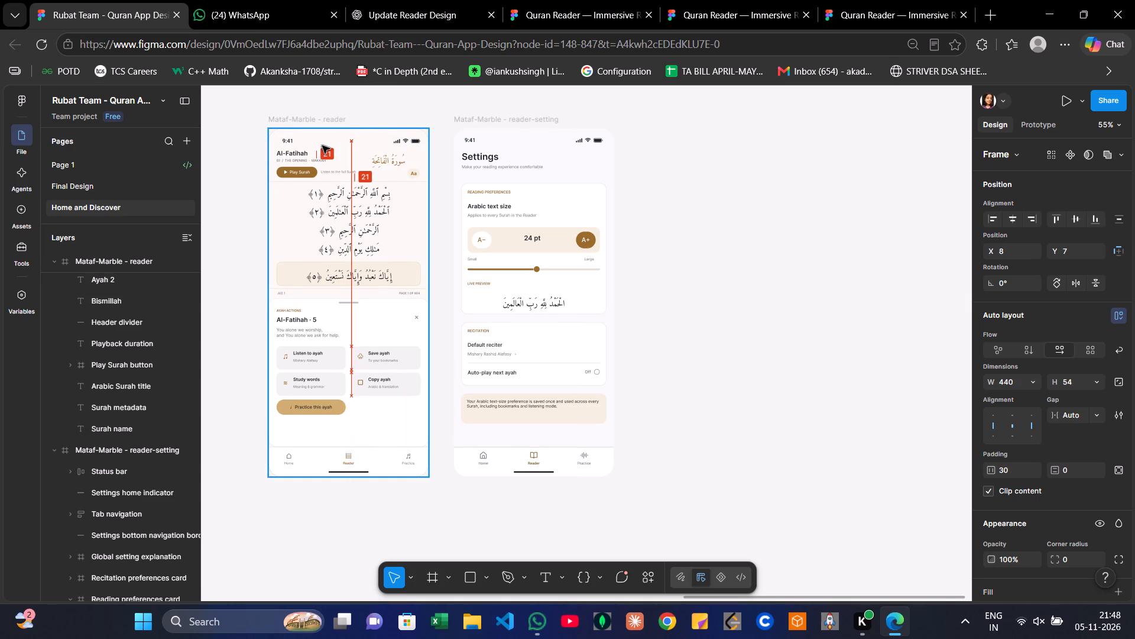
left_click_drag(322, 146, 317, 146)
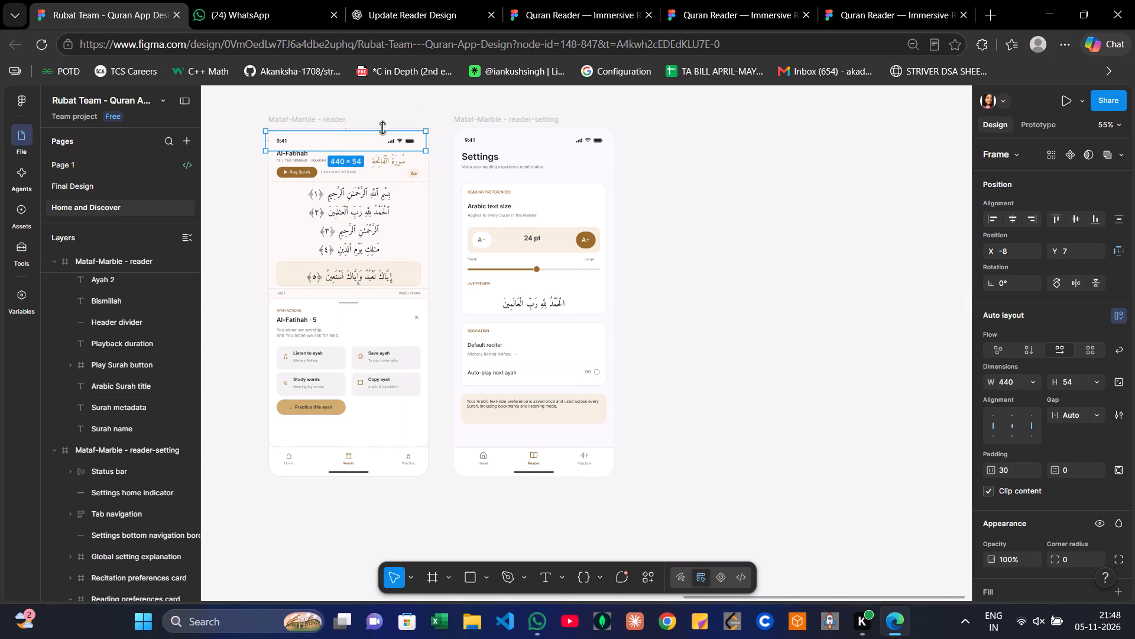
left_click(352, 142)
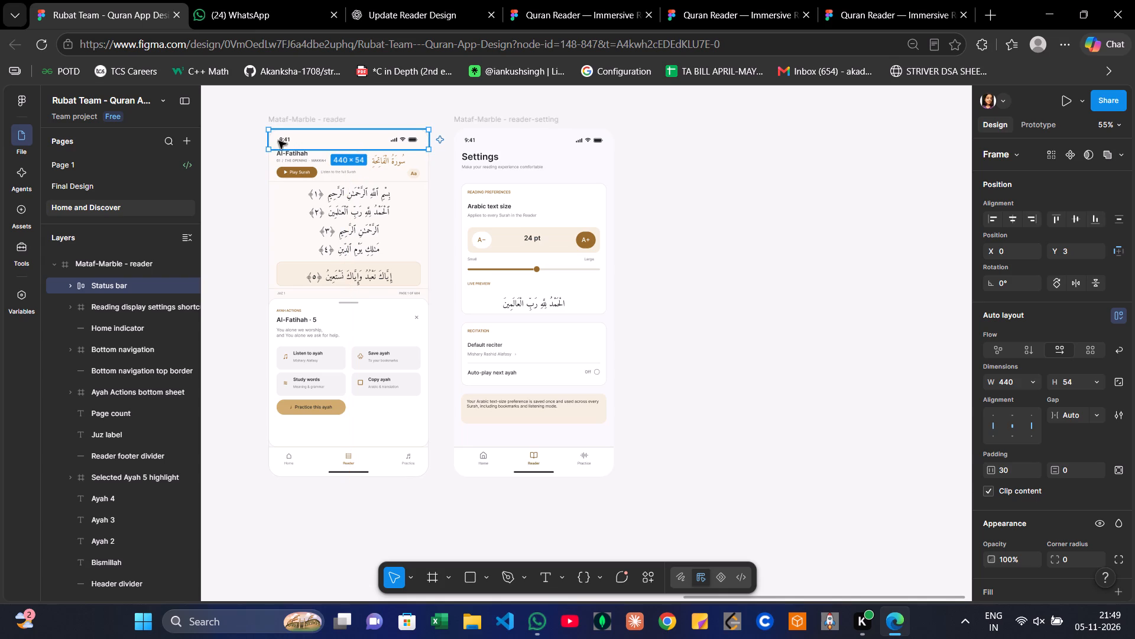
Set the corner radius of the Mataf-Marble - reader frame to 36.
left_click(254, 187)
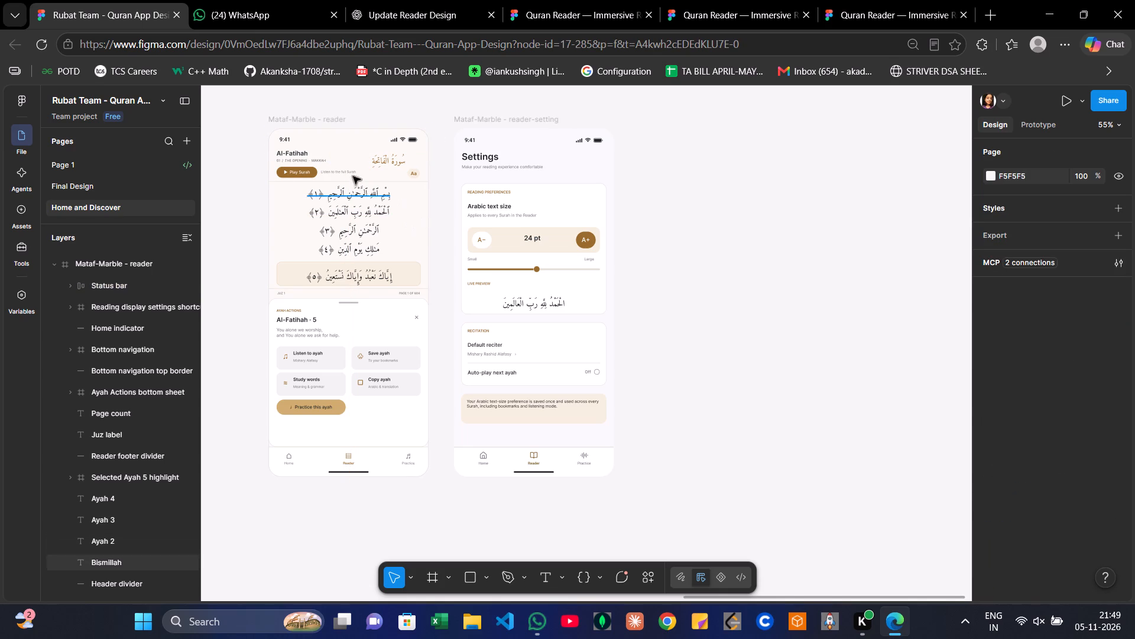
left_click(339, 144)
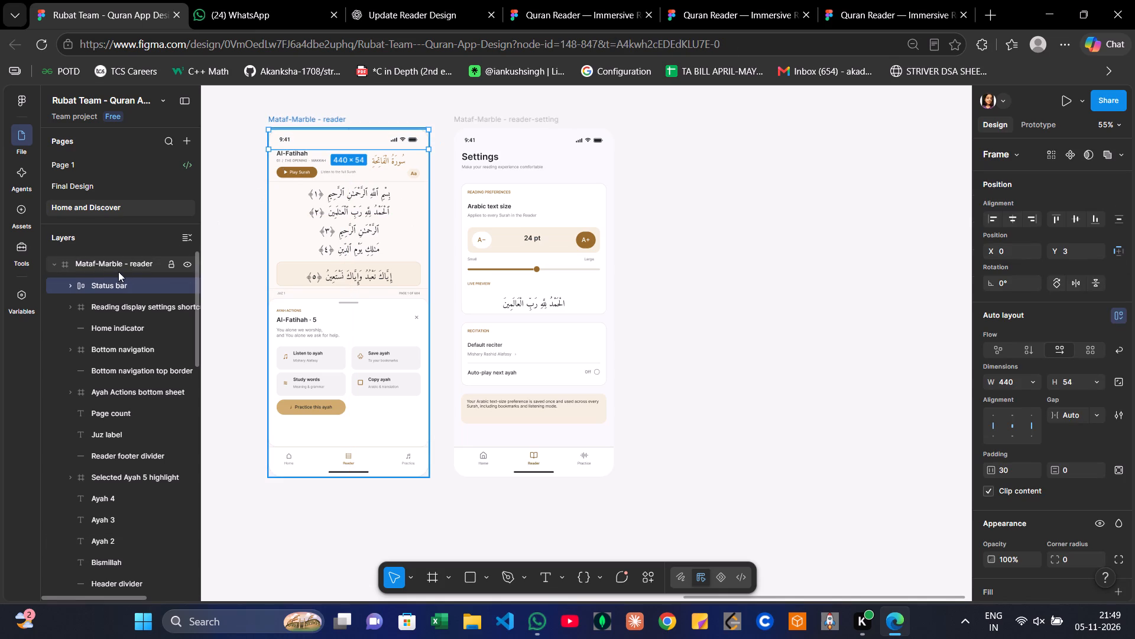
left_click(116, 267)
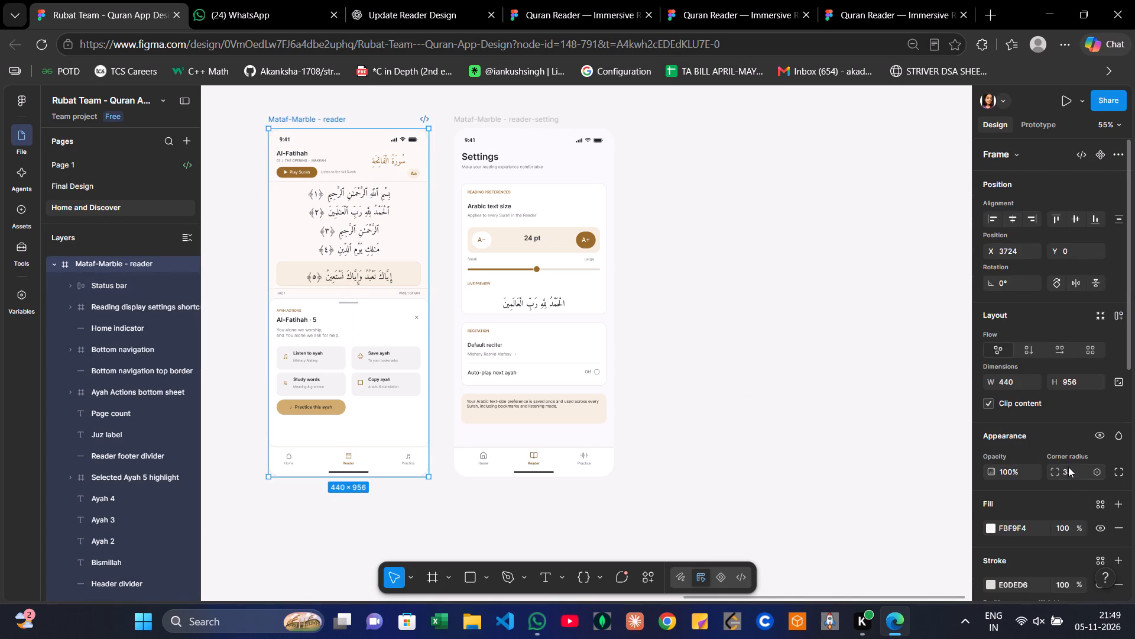
left_click(1072, 473)
type("36")
key("Return")
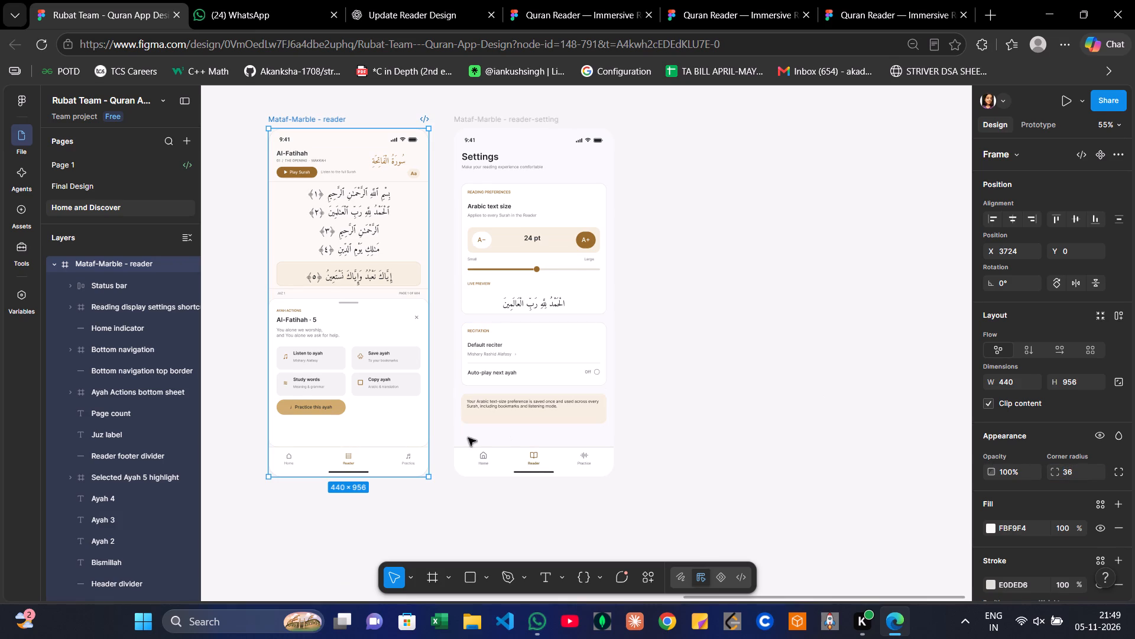
Copy the bottom tab navigation of the Mataf-Marble - reader-setting frame and paste it into the Mataf-Marble - reader frame at X 0, Y 875.
left_click(474, 438)
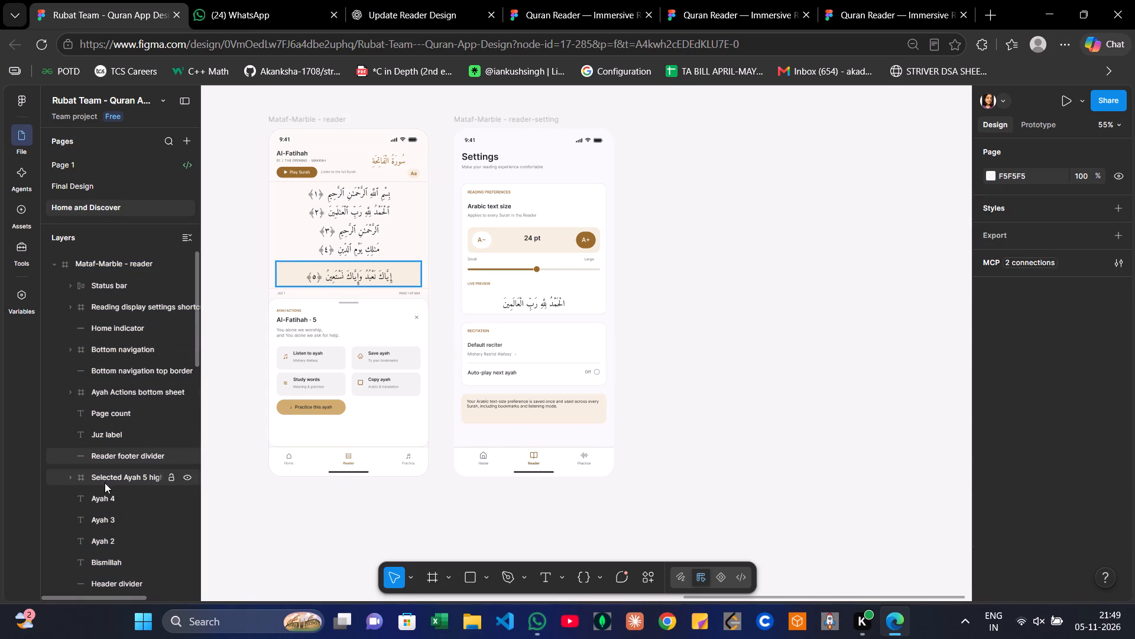
scroll(105, 484, "down", 1)
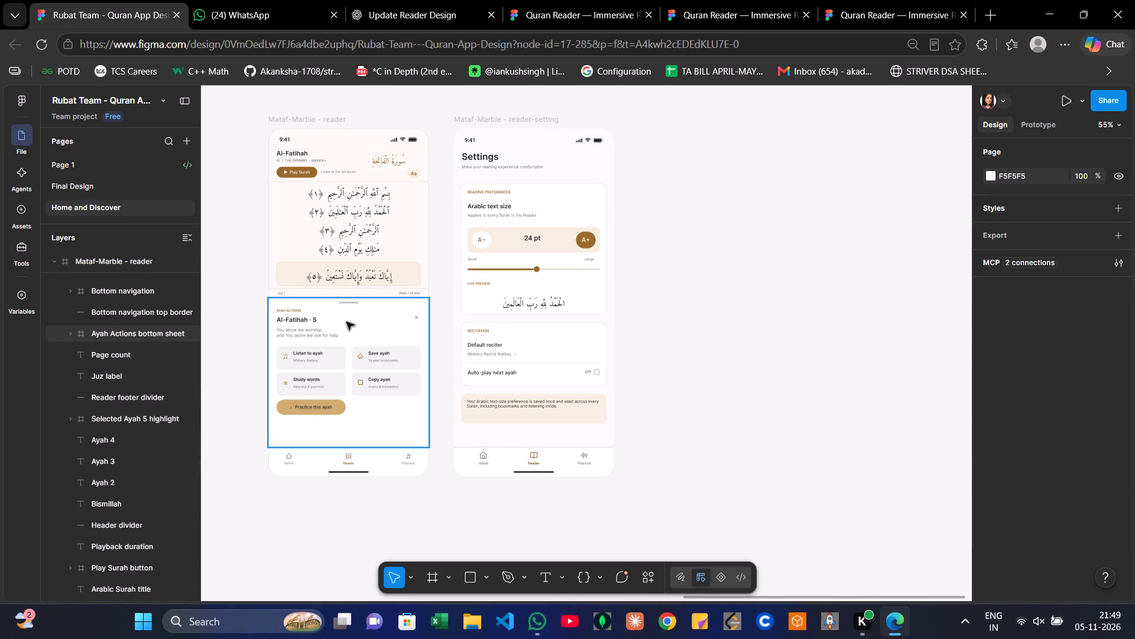
left_click(498, 464)
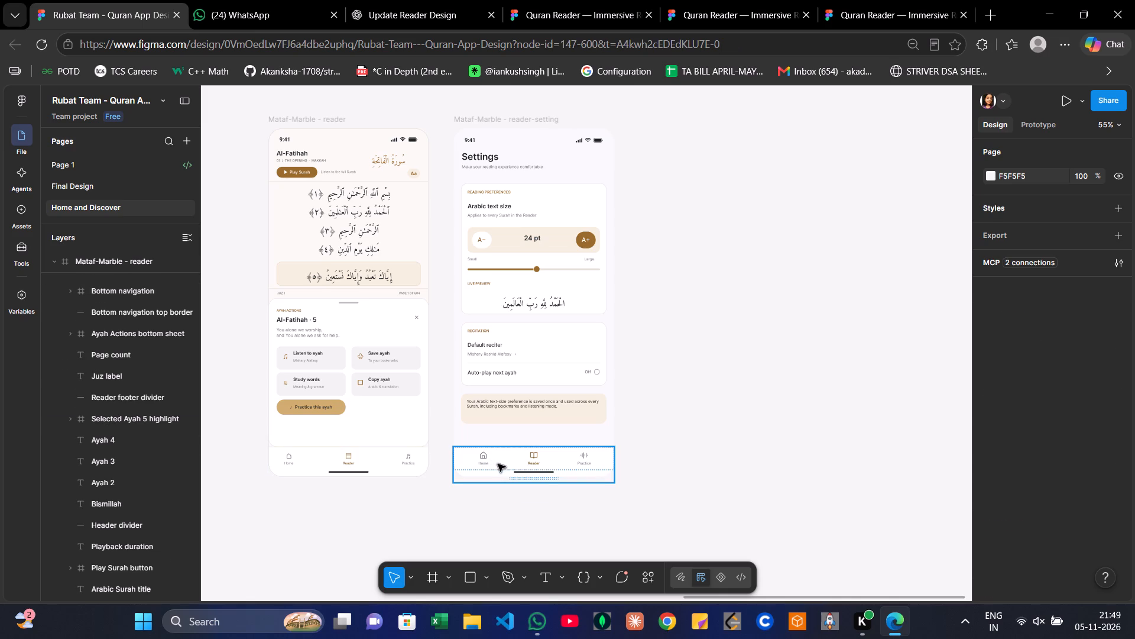
key("ctrl+c")
left_click(350, 470)
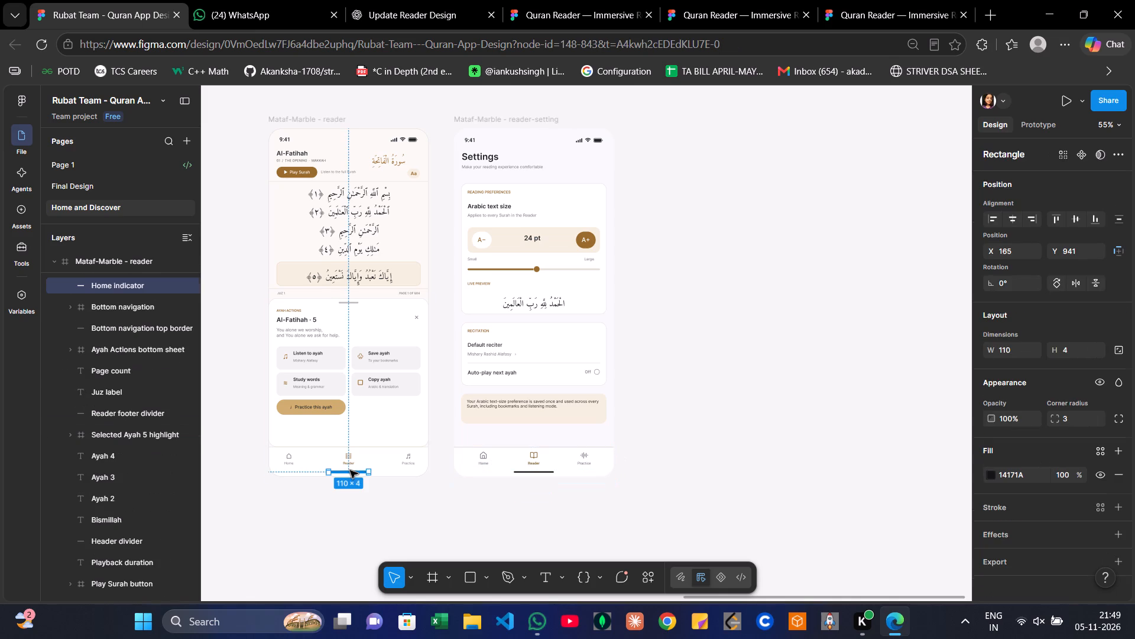
left_click(121, 269)
key("ctrl+v")
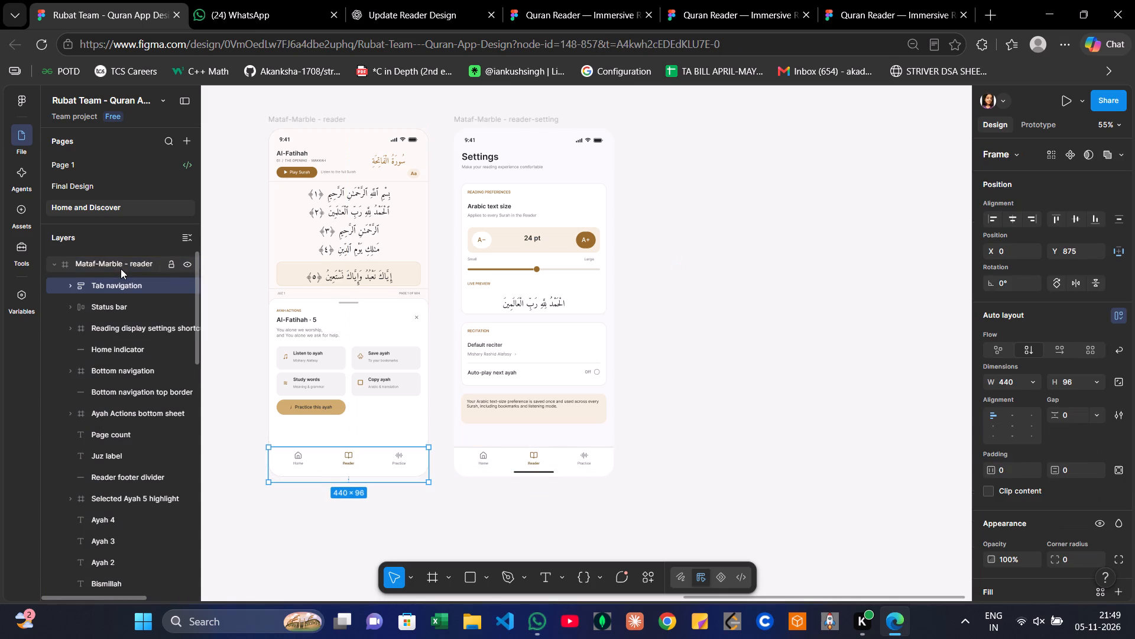
left_click(118, 290)
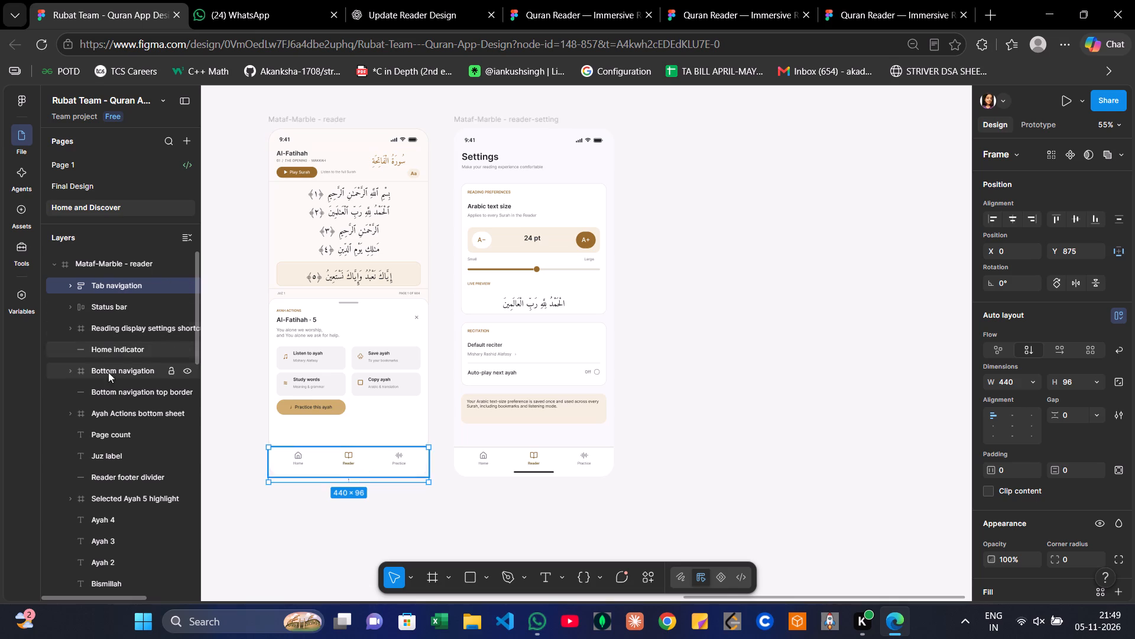
Delete the reader frame's original Bottom navigation, leaving the pasted Tab navigation in place.
left_click(124, 364)
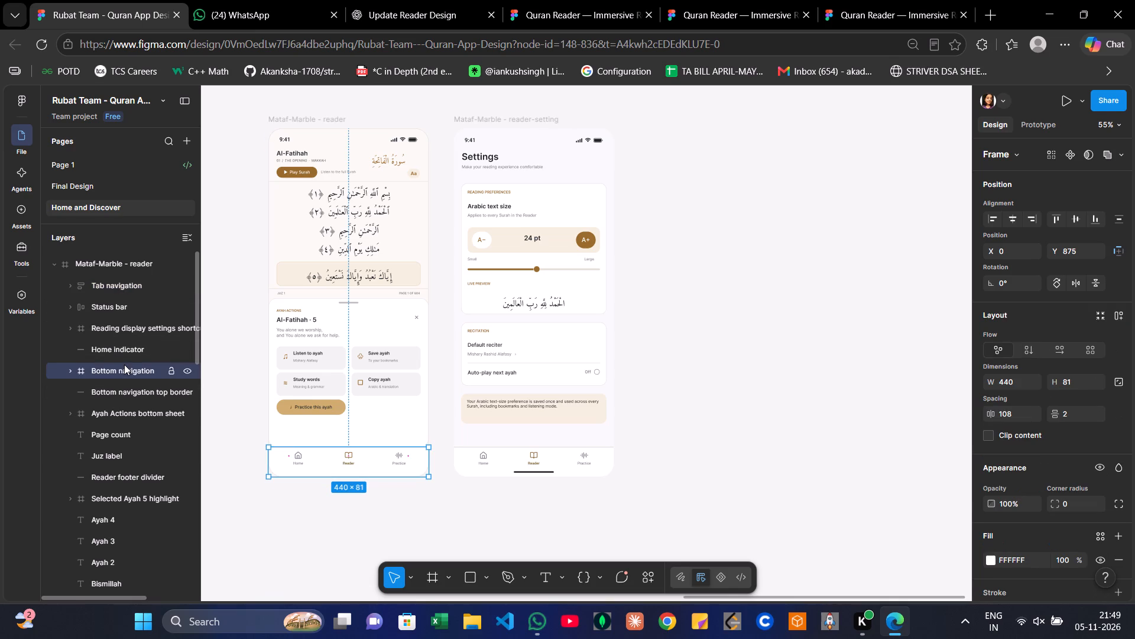
key("Delete")
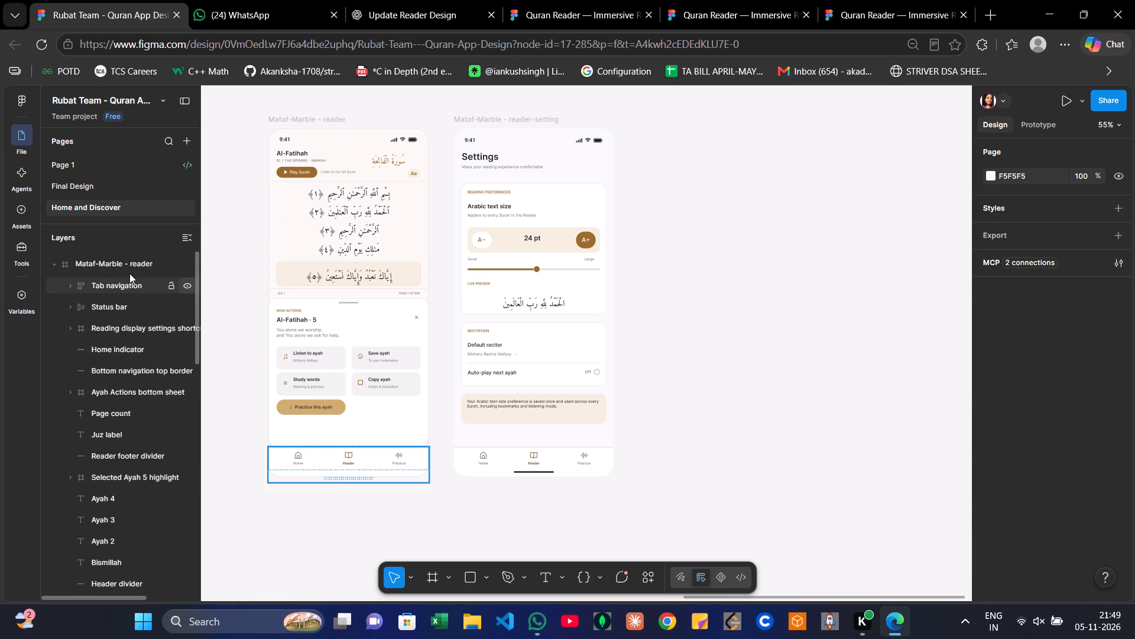
Collapse the reader and reader-setting layers and copy the fill colour F8F9FA of the background Vector in the Mataf-Marble - Review-mistakes frame.
left_click(119, 259)
left_click(51, 262)
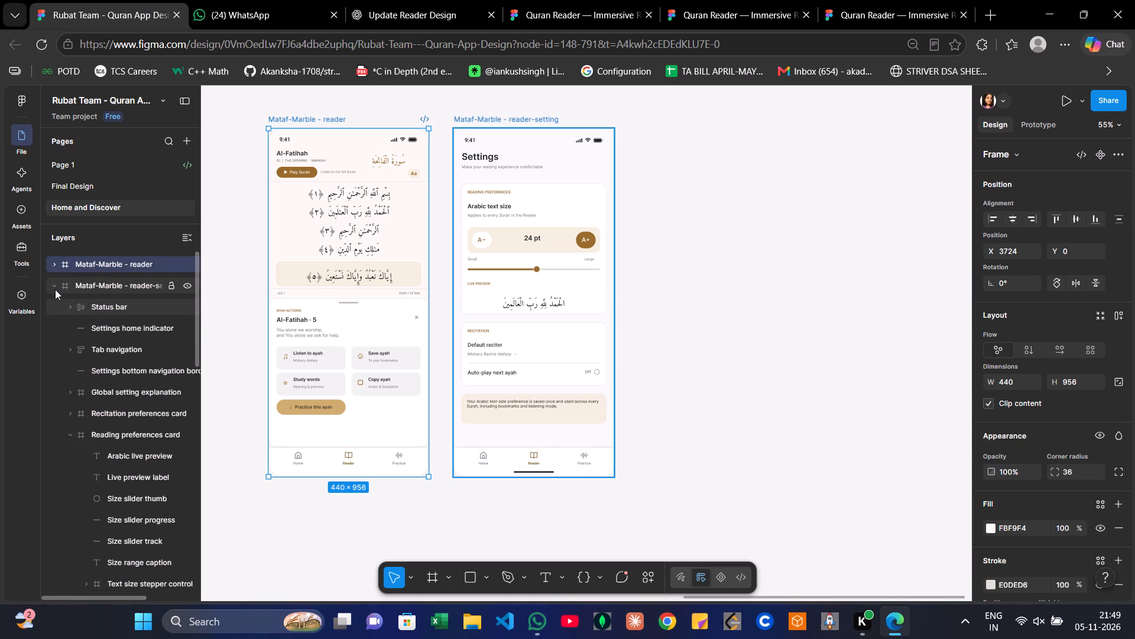
left_click(55, 289)
left_click(56, 309)
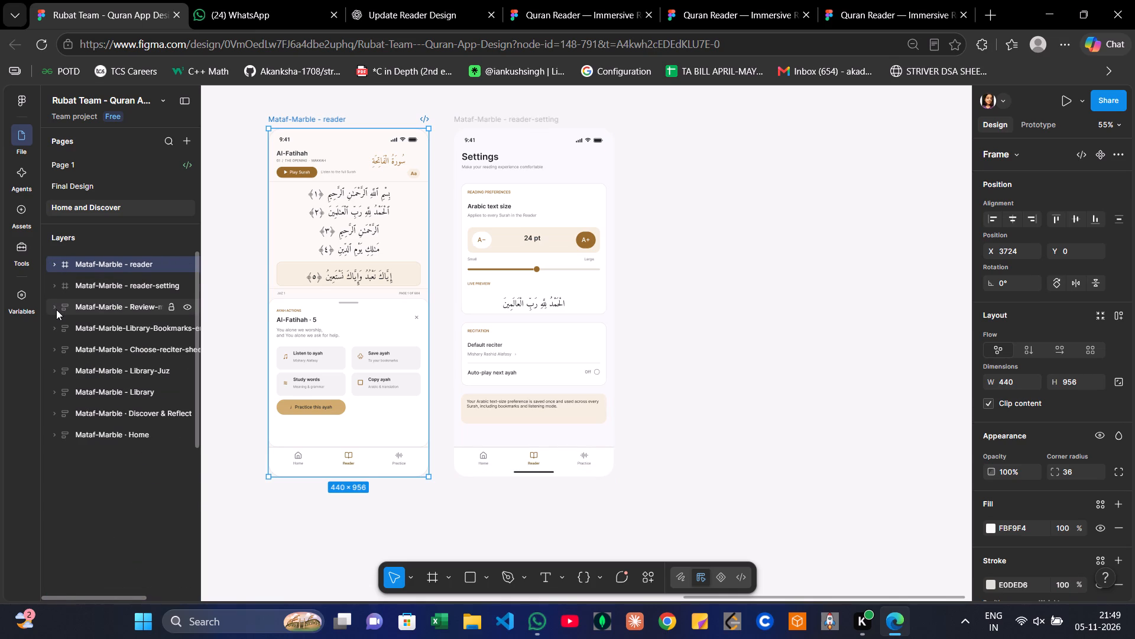
left_click(98, 449)
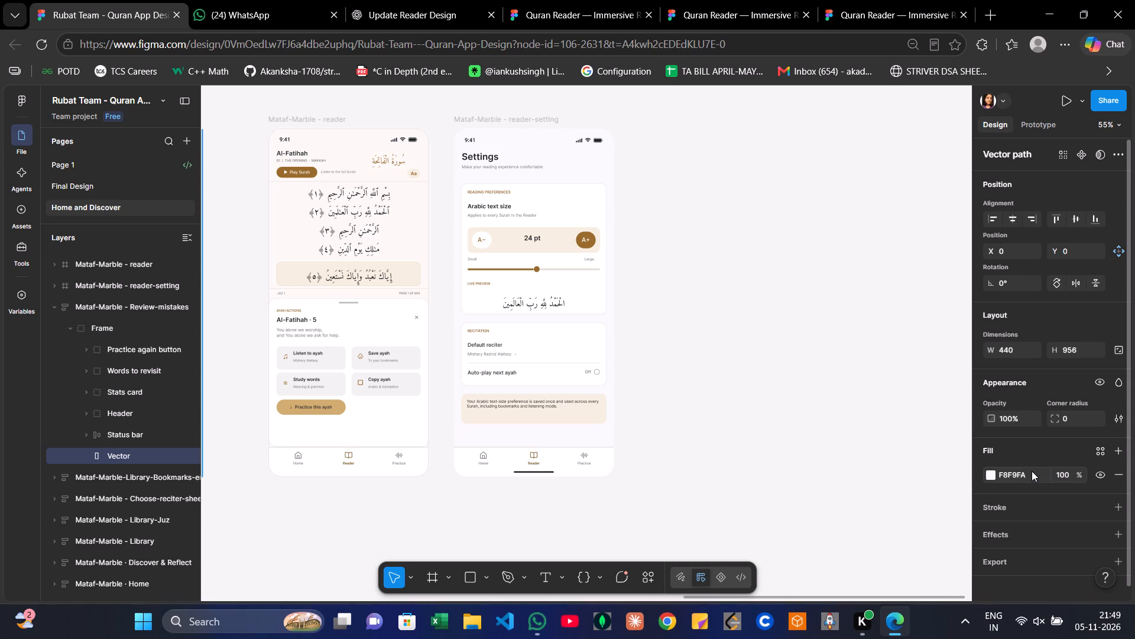
left_click(1032, 471)
key("ctrl+c")
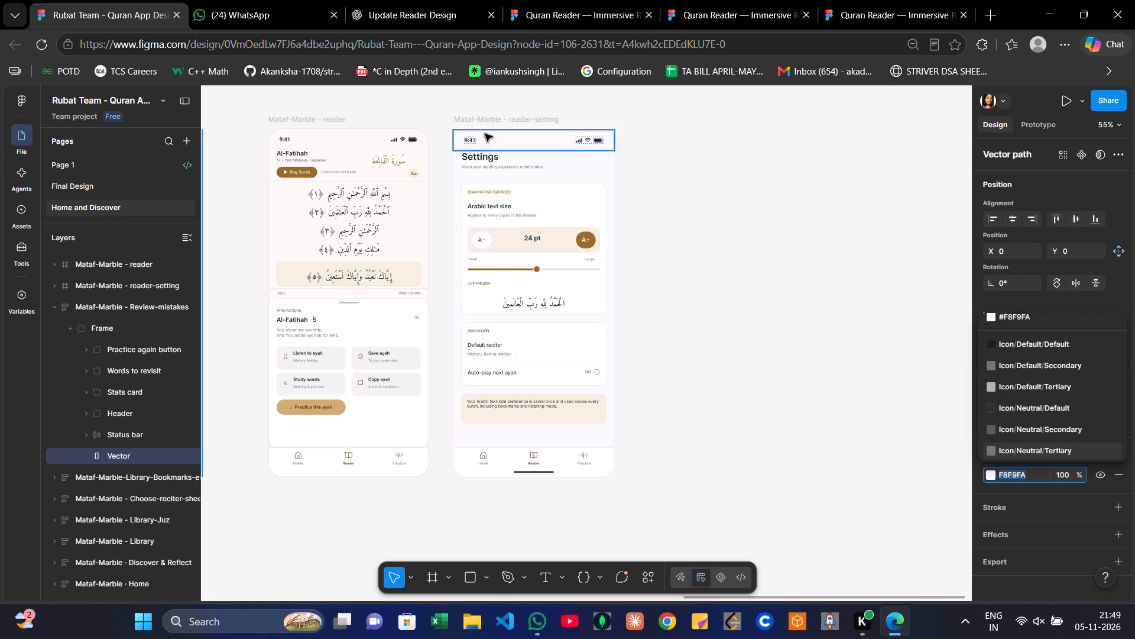
Set the fill of the Mataf-Marble - reader frame to the copied colour F8F9FA.
left_click(365, 157)
triple_click(361, 157)
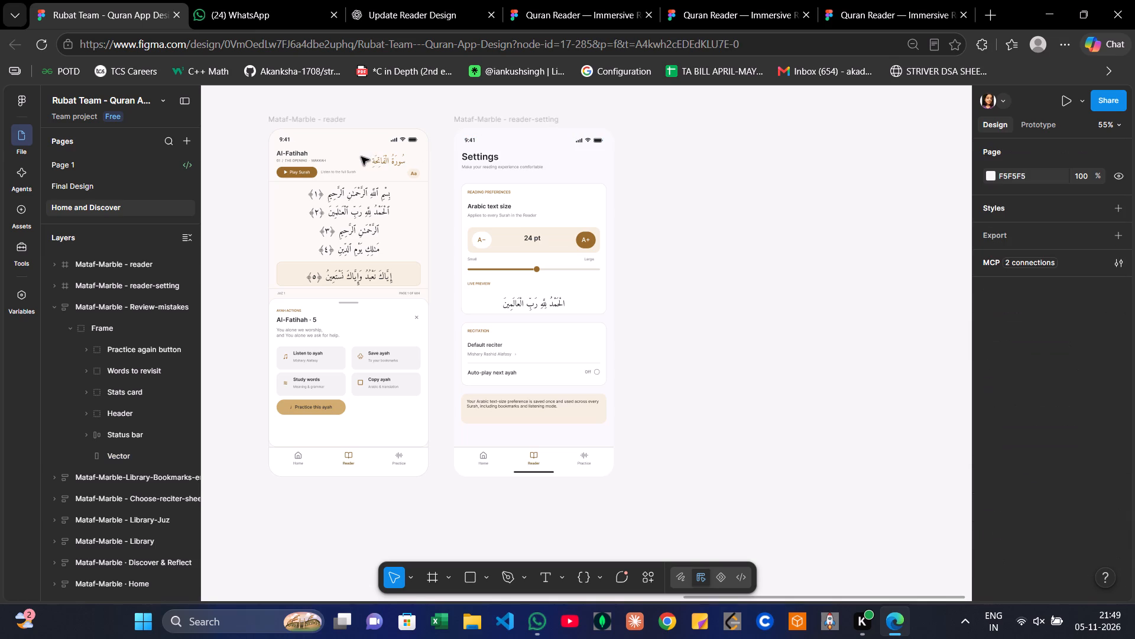
left_click(111, 272)
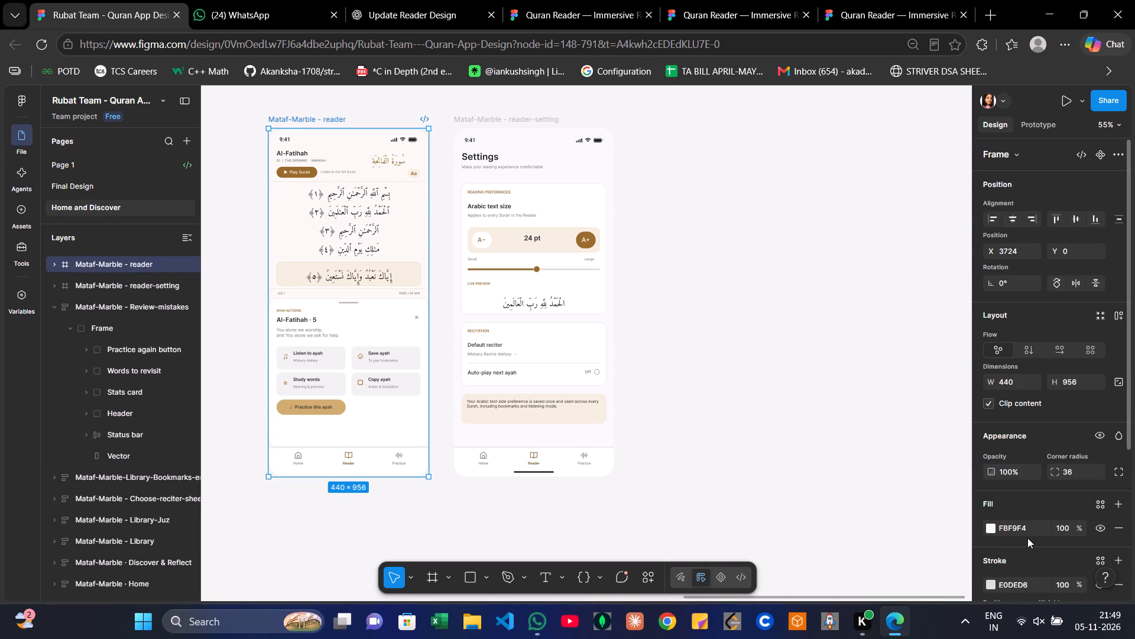
left_click(1013, 527)
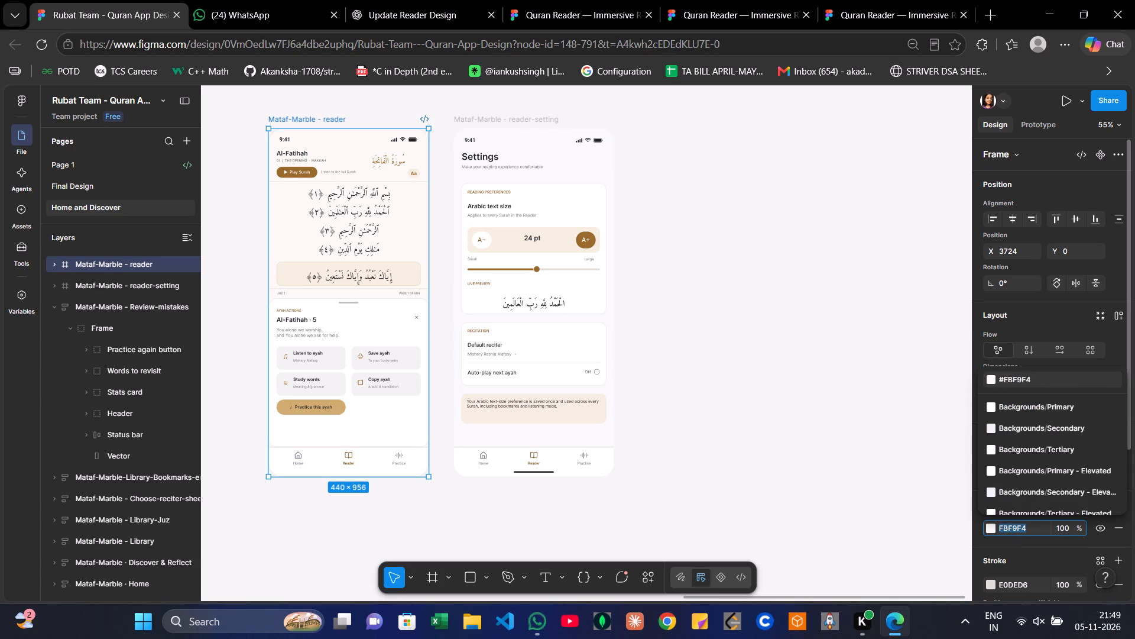
key("ctrl+v")
key("Return")
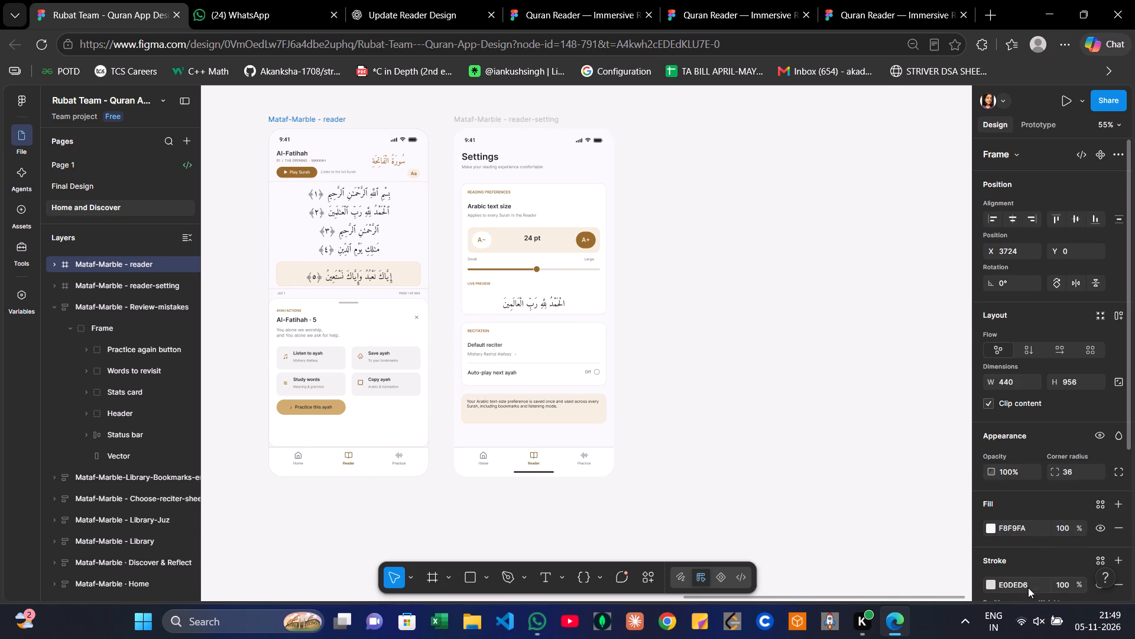
Set the stroke colour of the Mataf-Marble - reader frame to F8F9FA.
left_click(1028, 588)
key("ctrl+v")
key("Return")
Deselect the reader frame and collapse the layers of the Mataf-Marble - Review-mistakes frame.
left_click(779, 324)
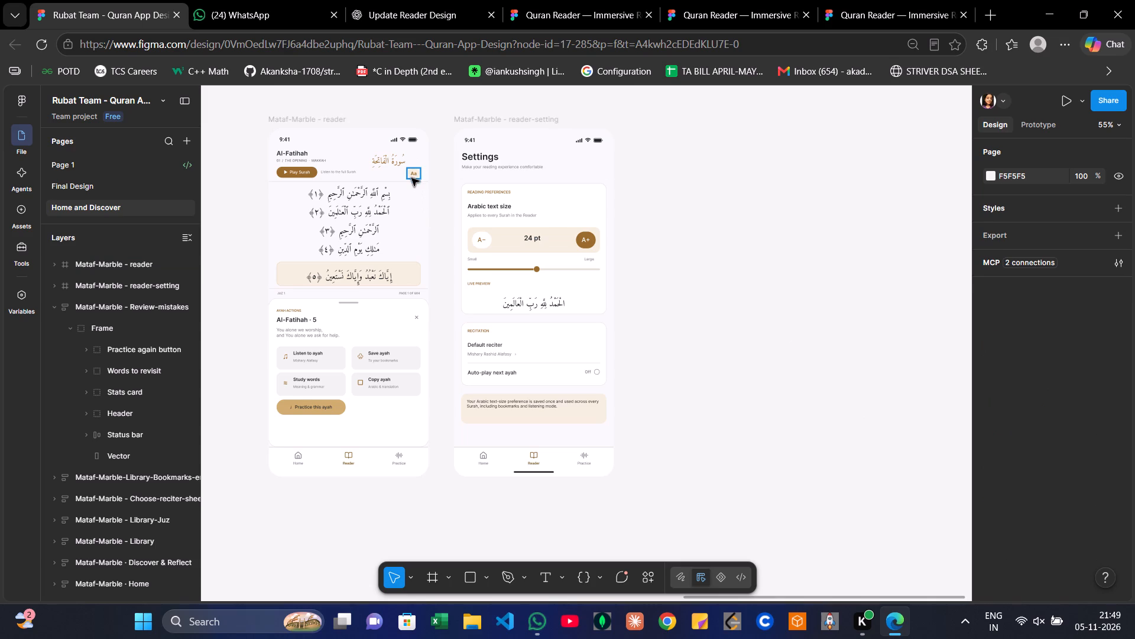
left_click(55, 302)
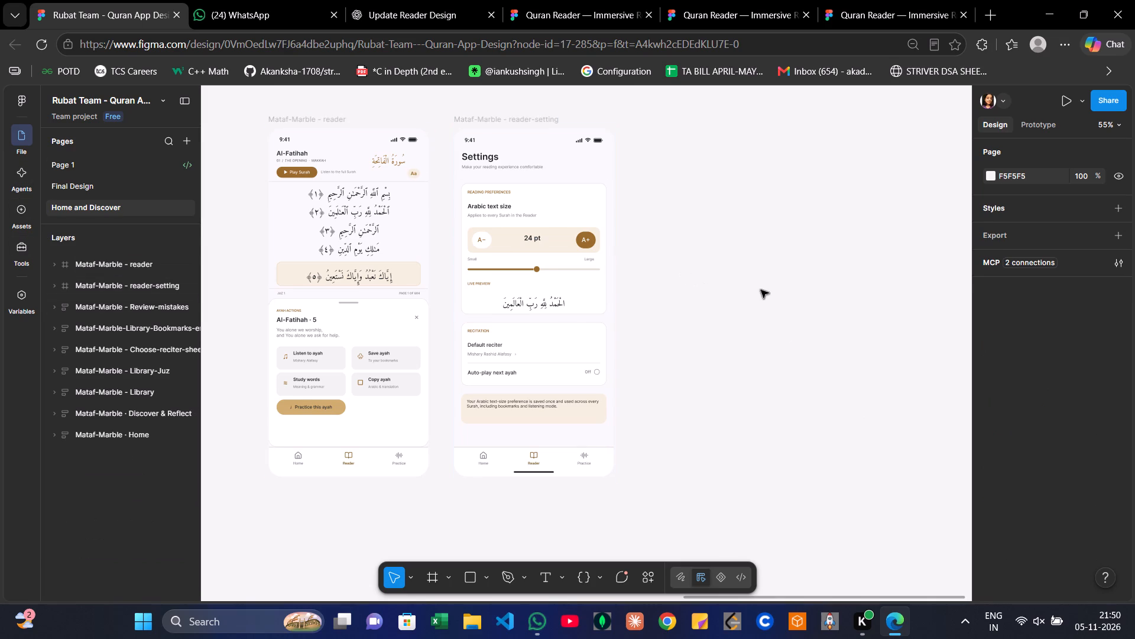
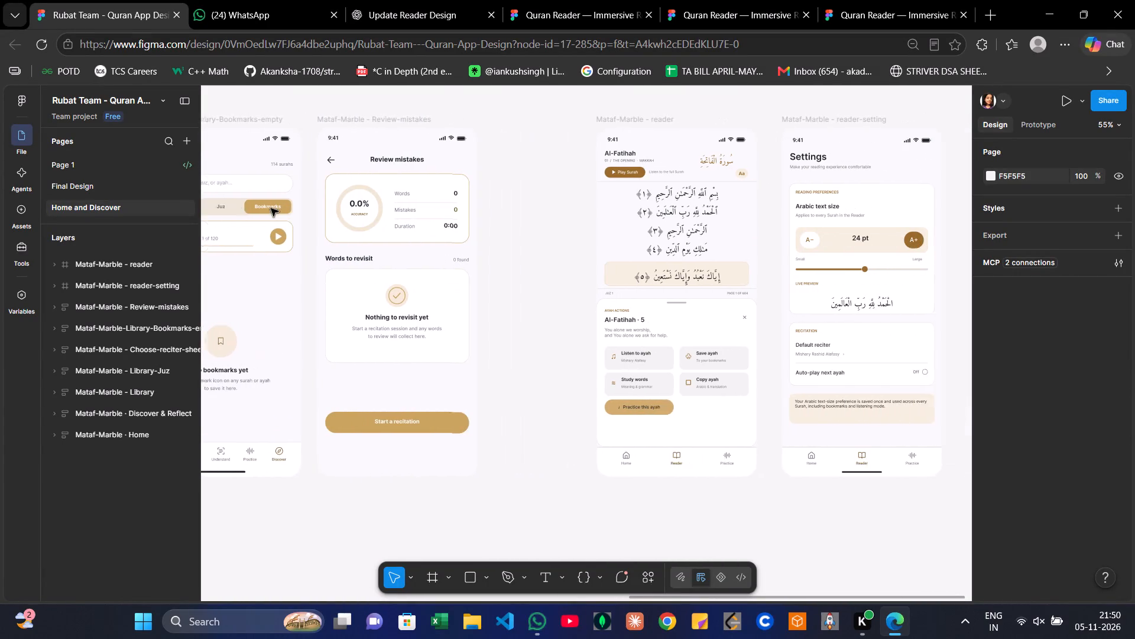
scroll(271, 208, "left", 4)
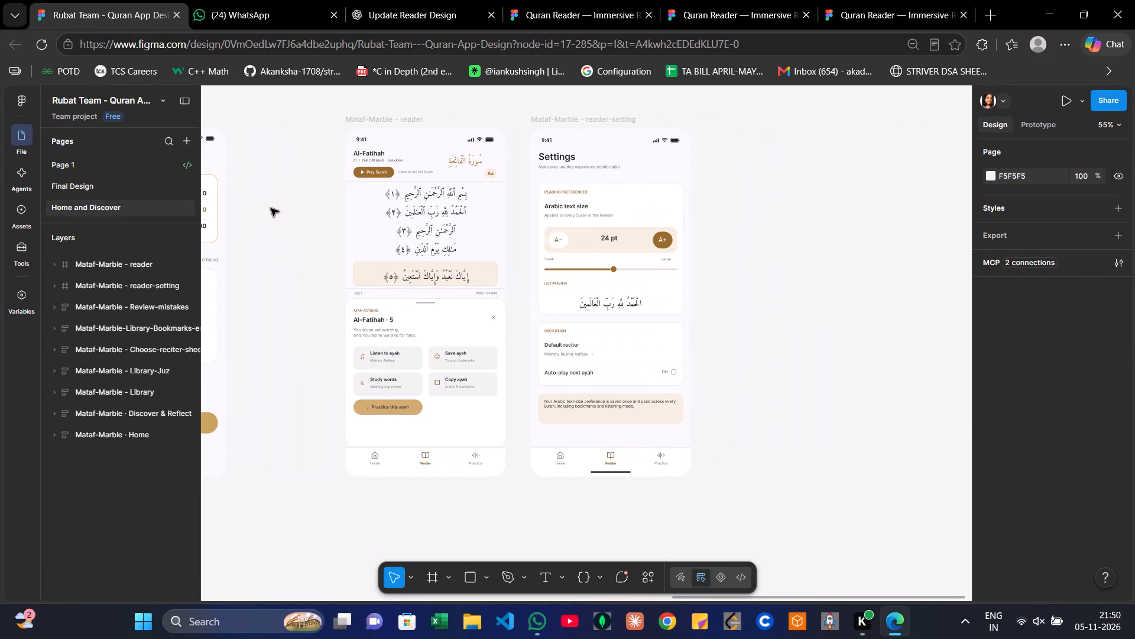
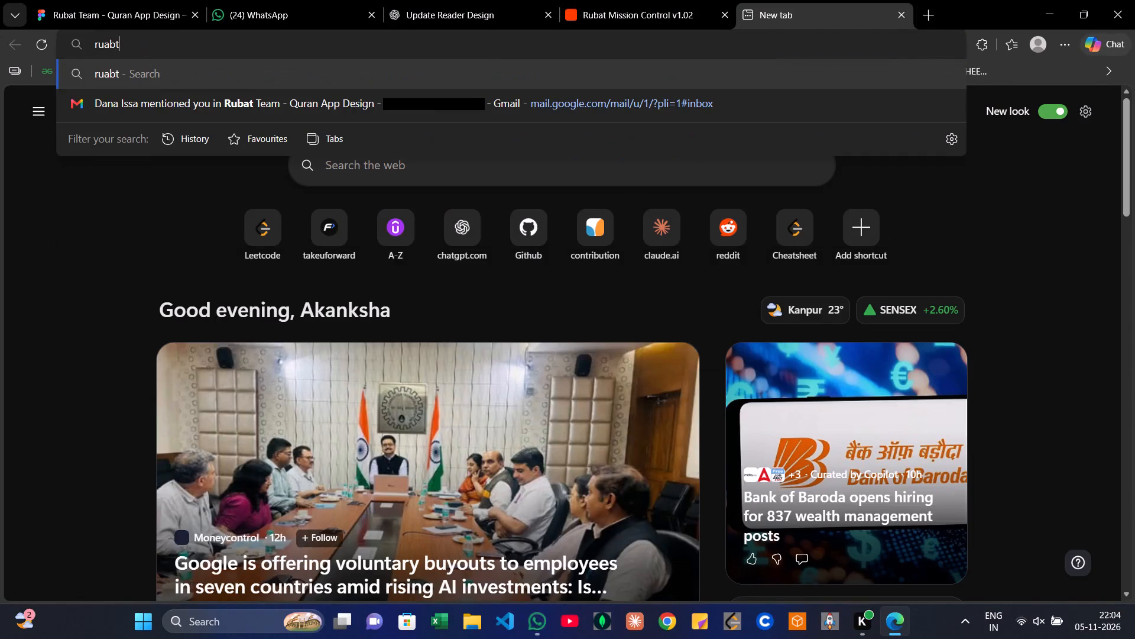
Correct the misspelled query in the new browser tab to "rubat" to look up the Rubat site.
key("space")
key("BackSpace")
key("BackSpace")
key("BackSpace")
key("BackSpace")
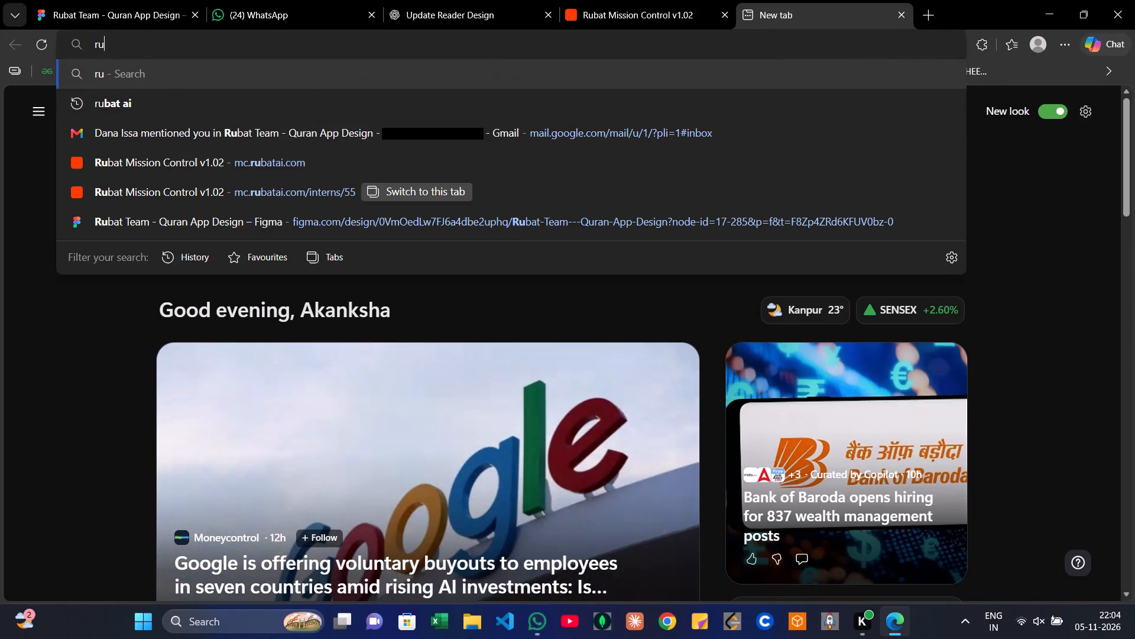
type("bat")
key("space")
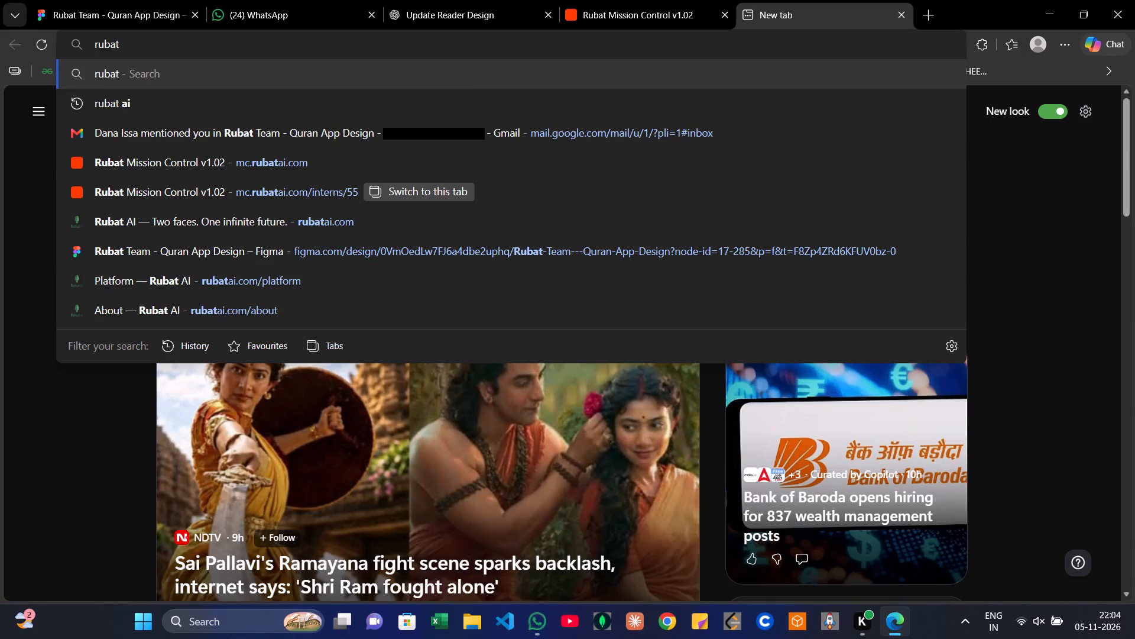
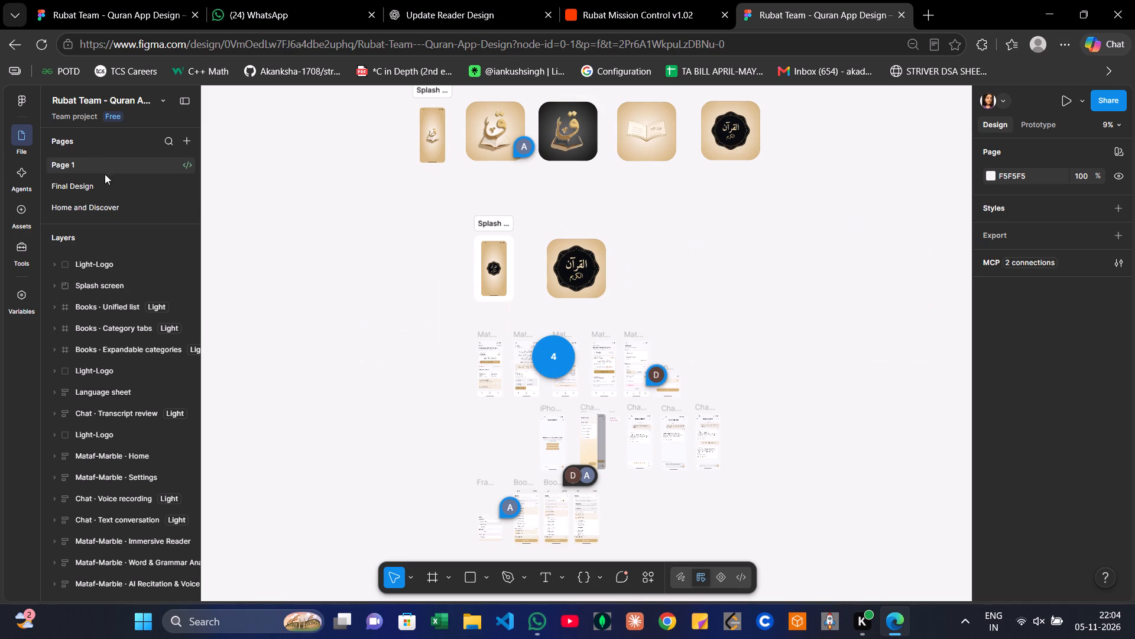
Find the Mataf-Marble · Settings frame among the Page 1 layers and select it.
scroll(98, 307, "down", 2)
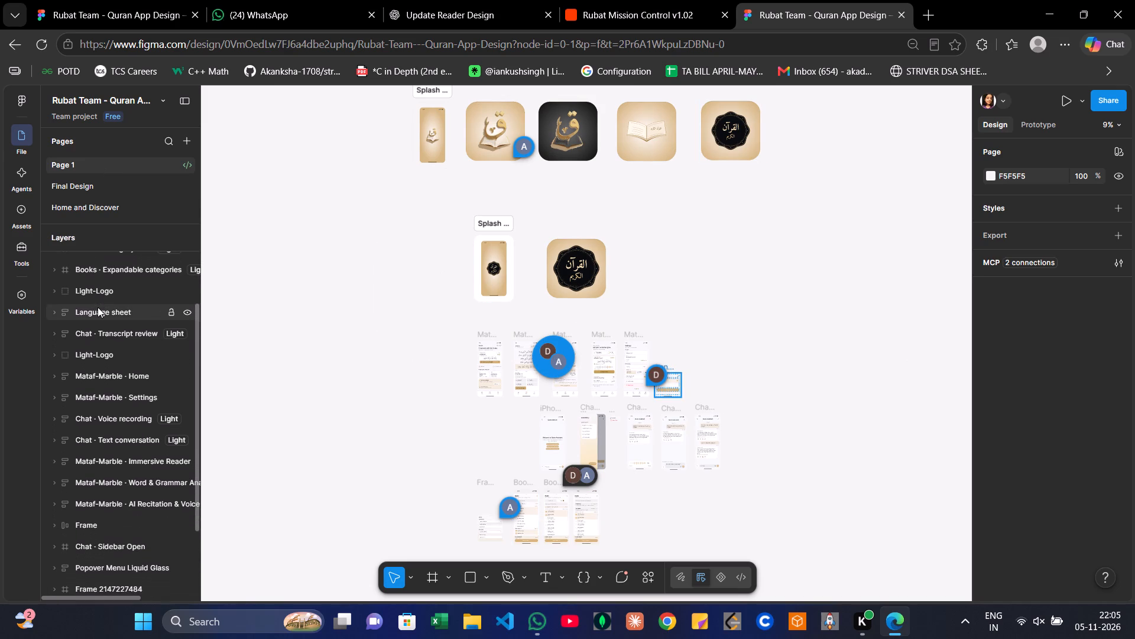
scroll(98, 307, "down", 1)
left_click(96, 341)
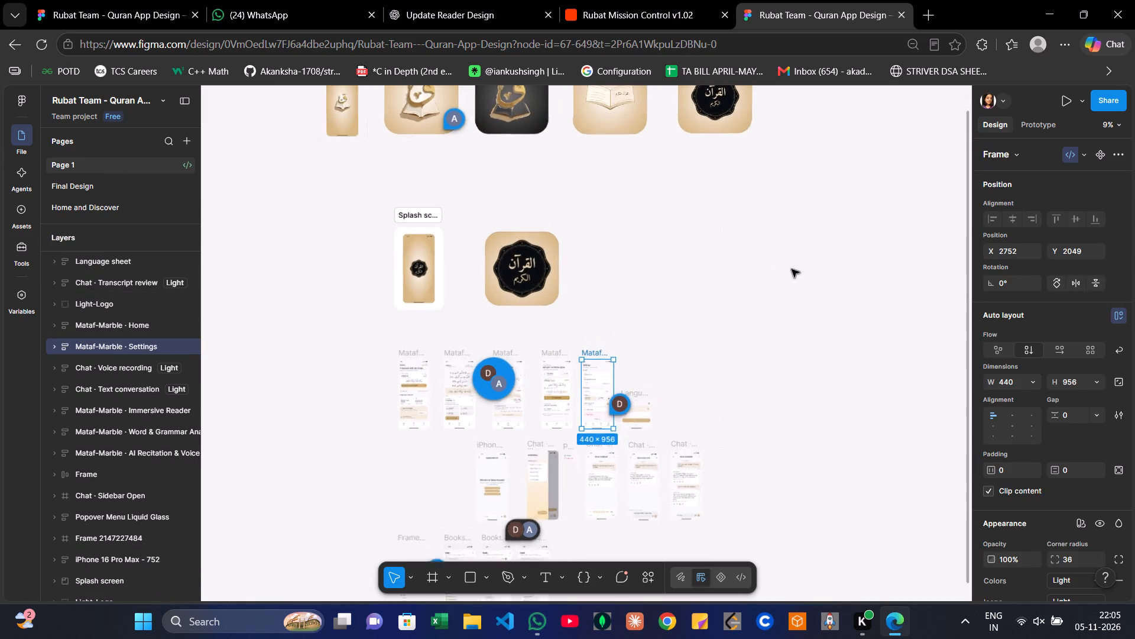
Inspect the typography and fill of the account name value in the Mataf-Marble · Settings screen on Page 1.
scroll(792, 269, "down", 3)
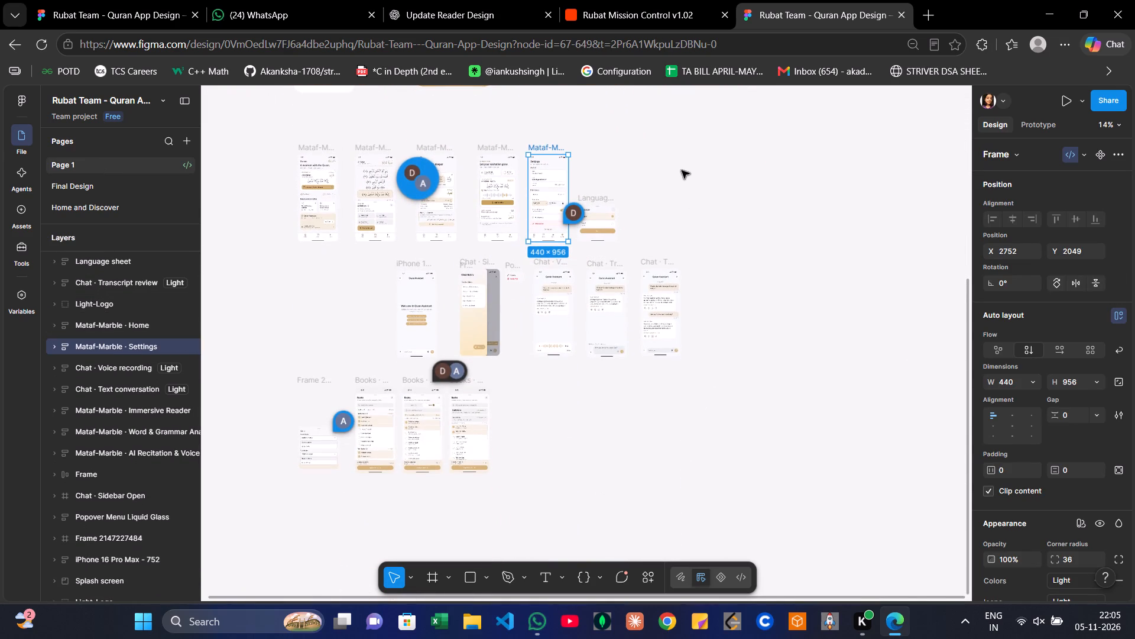
scroll(680, 166, "right", 2)
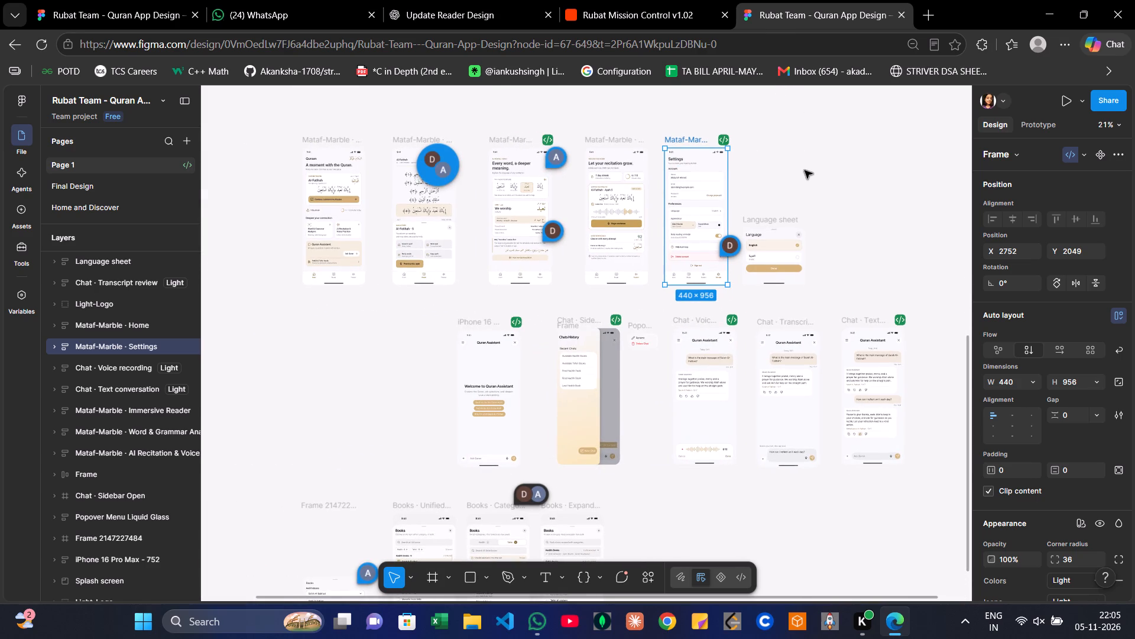
scroll(805, 170, "right", 1)
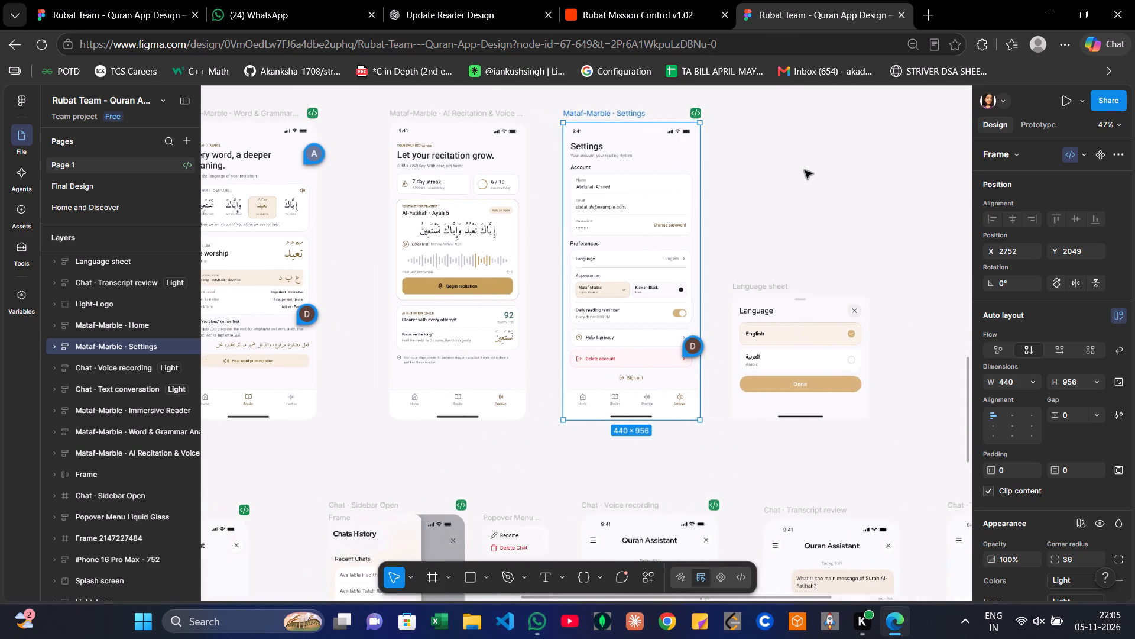
scroll(805, 170, "right", 1)
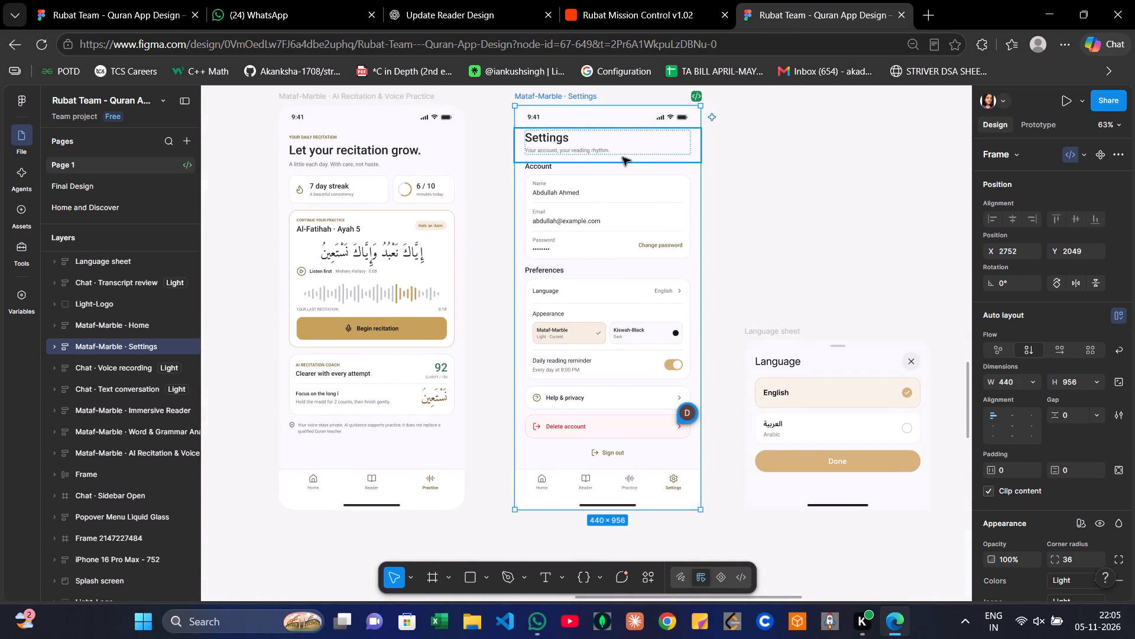
scroll(608, 355, "down", 1)
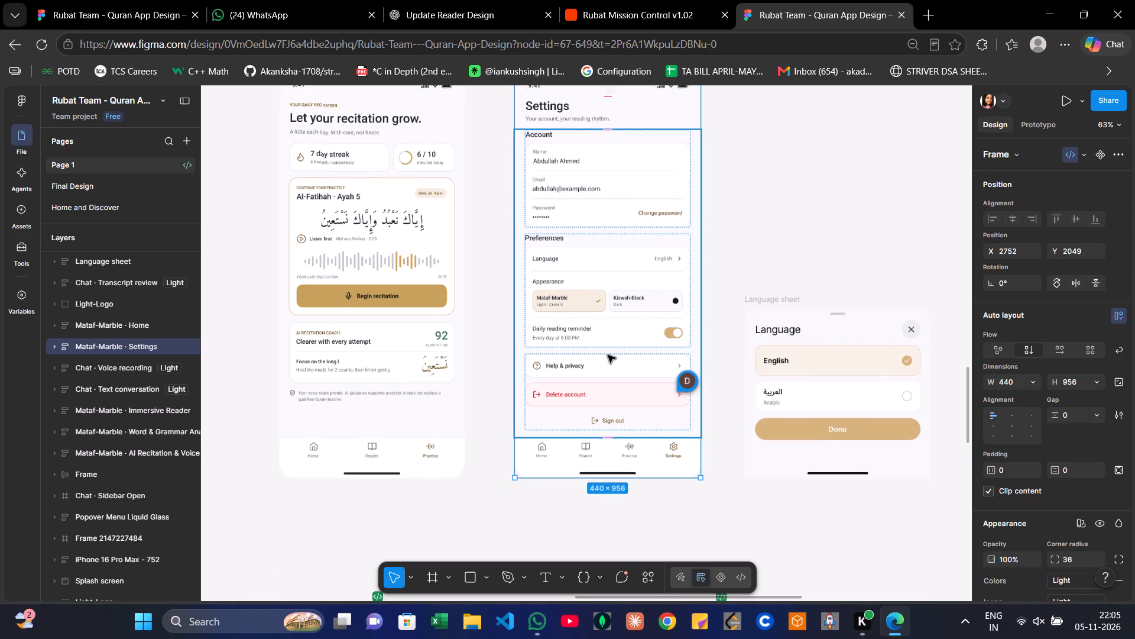
scroll(608, 355, "down", 1)
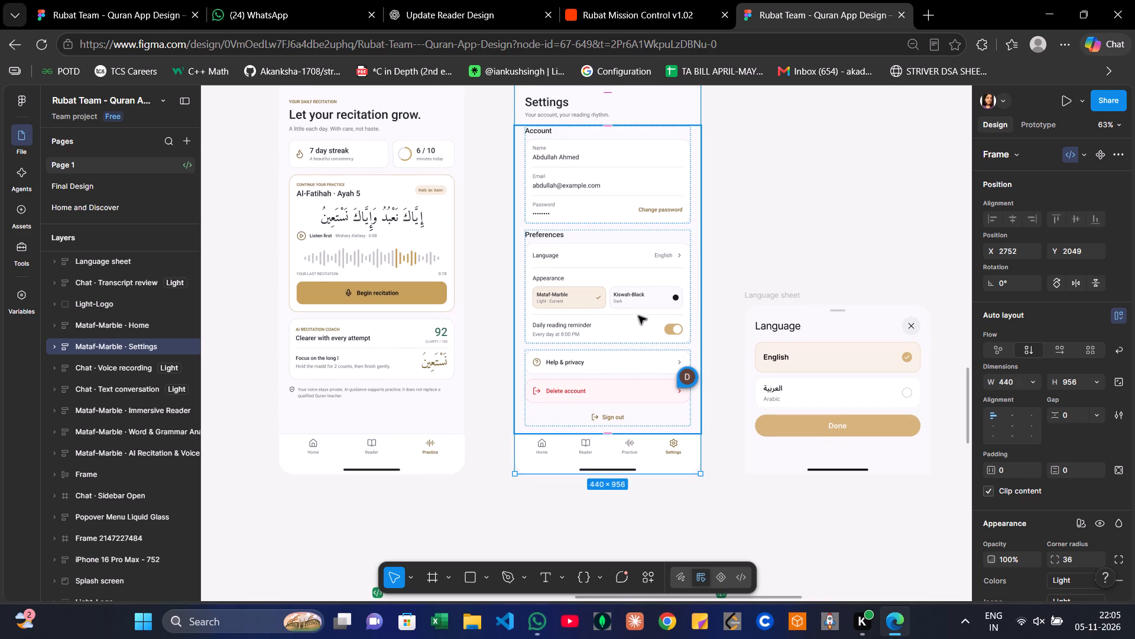
left_click(542, 181)
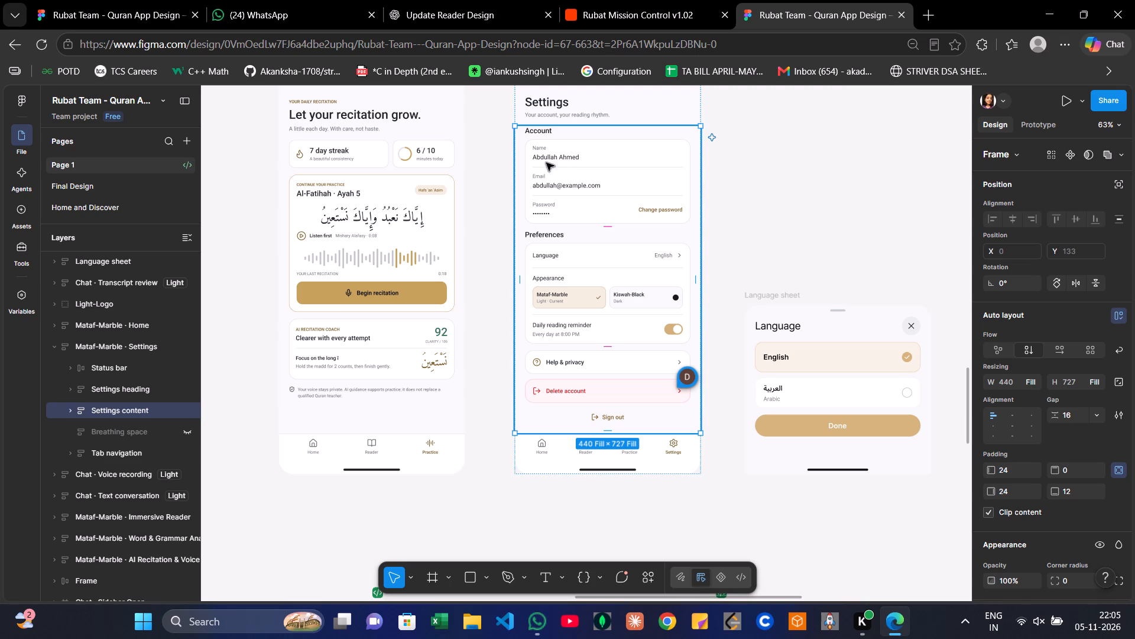
double_click(540, 160)
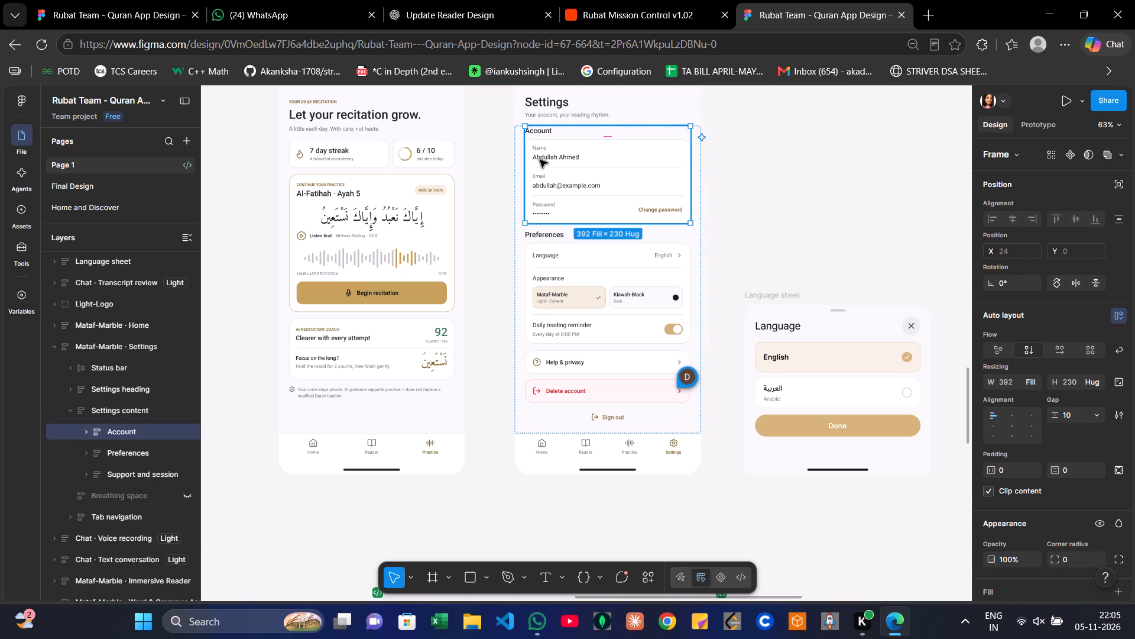
double_click(540, 160)
triple_click(540, 160)
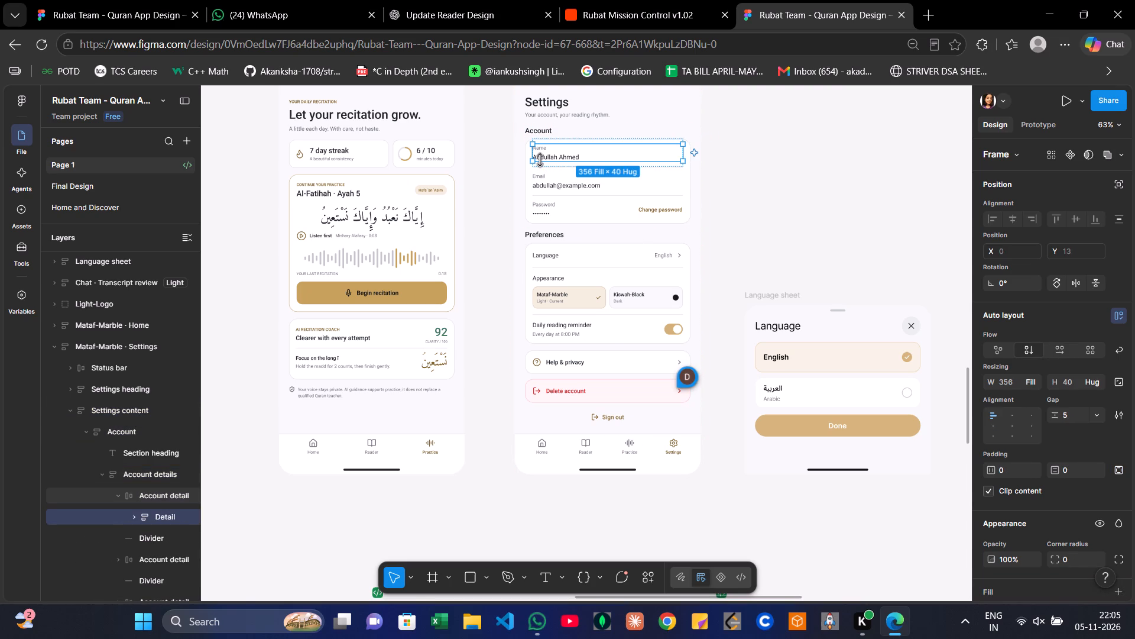
double_click(549, 154)
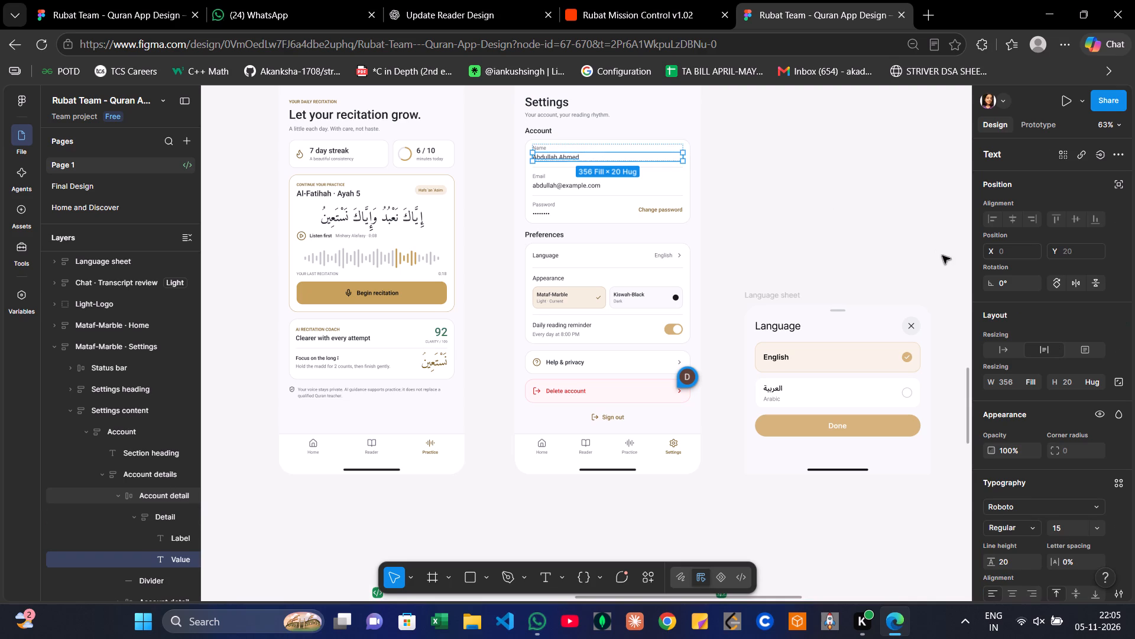
scroll(1032, 304, "down", 2)
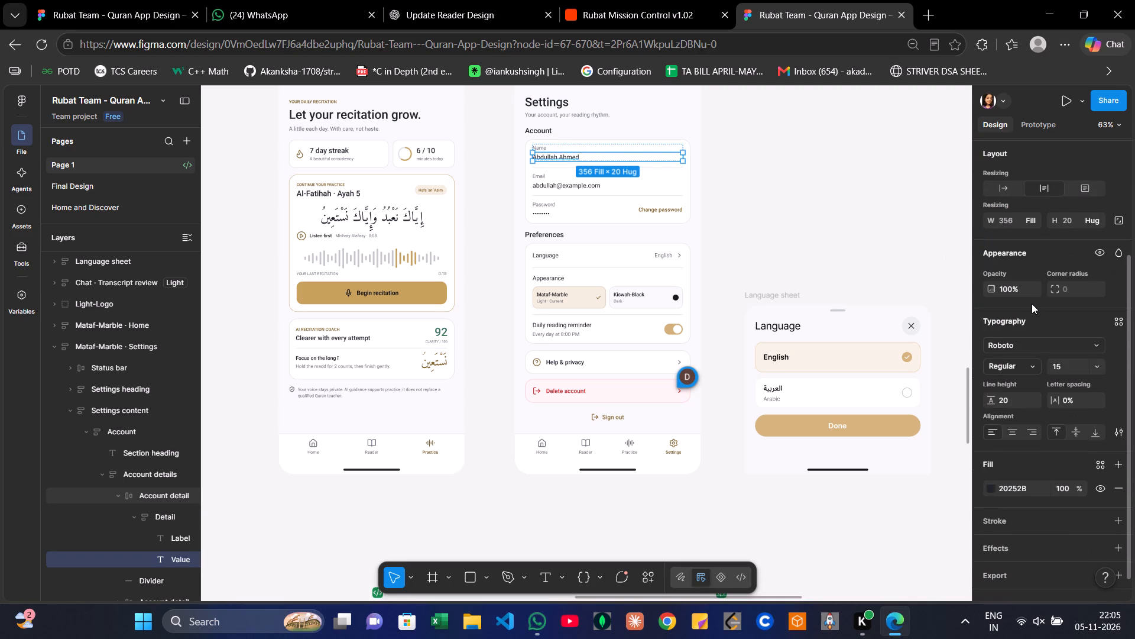
scroll(1032, 304, "down", 1)
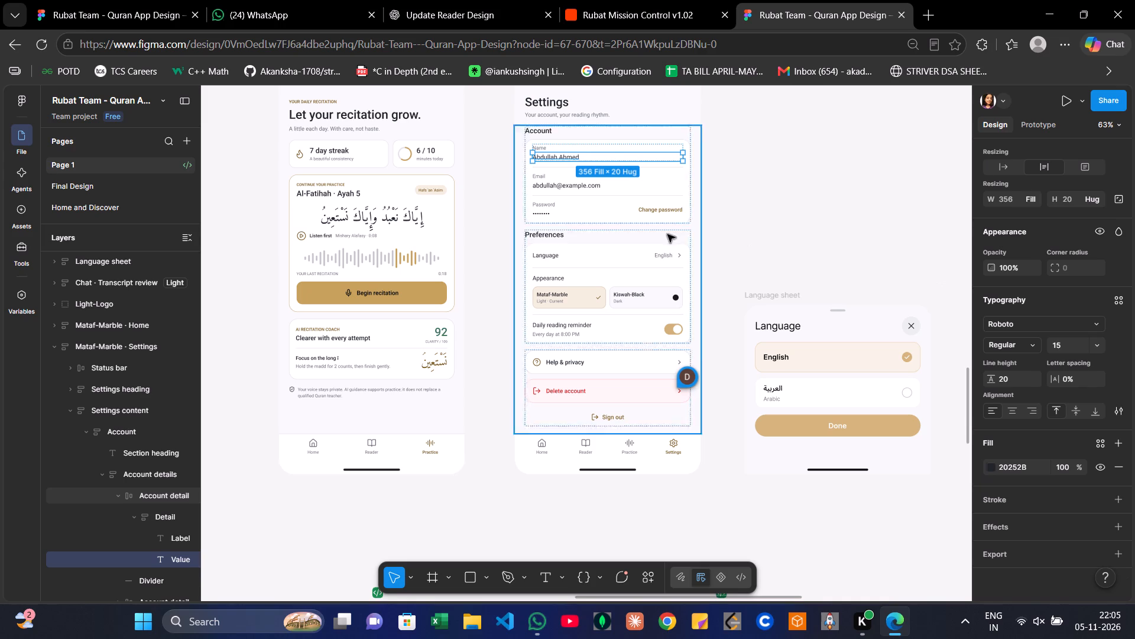
In the other Rubat Team tab, set the reader-setting screen's "Arabic text size" label to Roboto Regular, size 15.
left_click(111, 1)
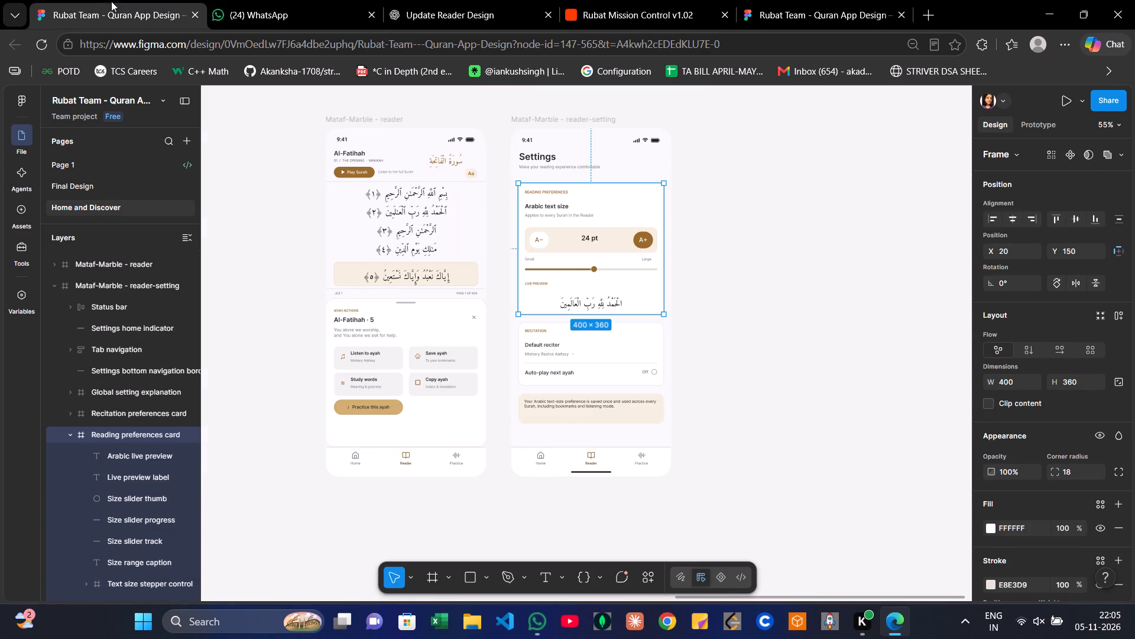
triple_click(556, 206)
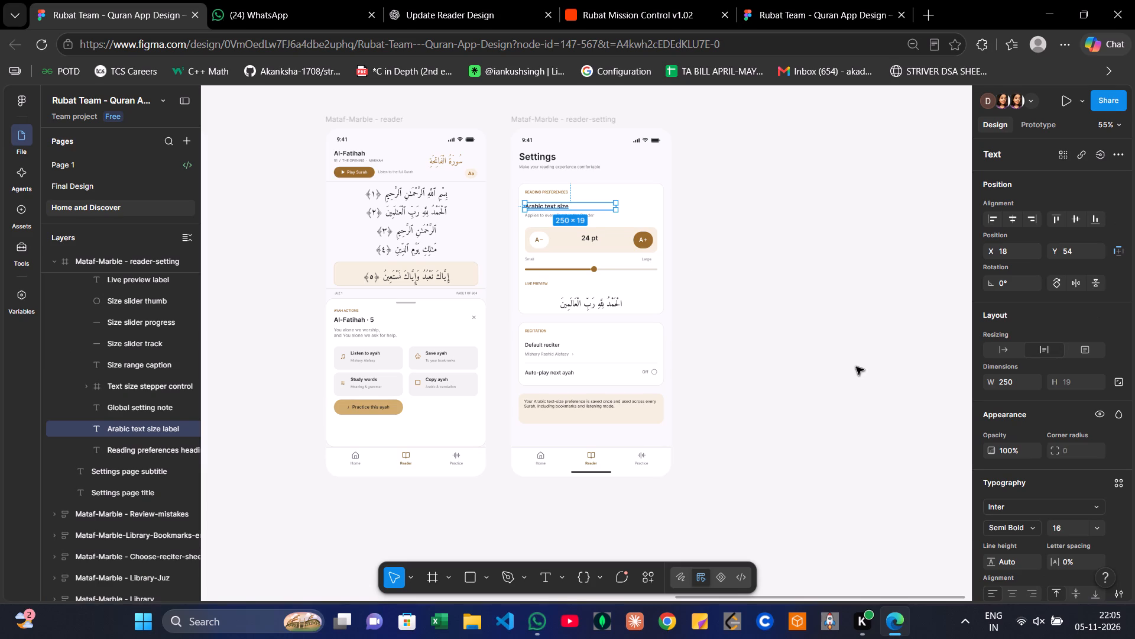
left_click(1038, 530)
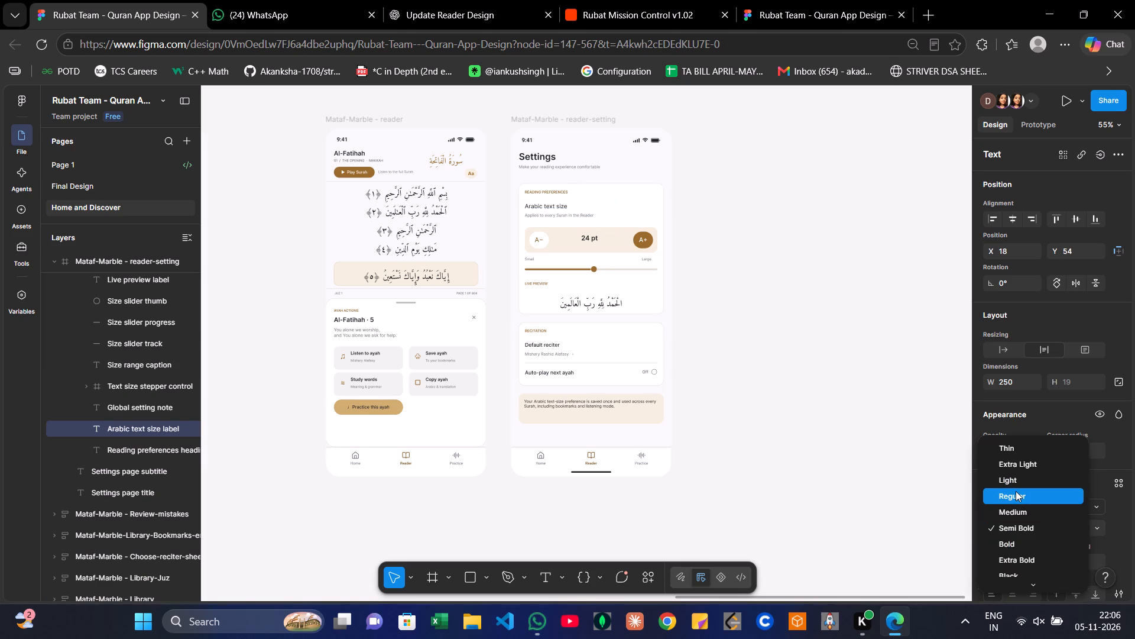
left_click(1016, 491)
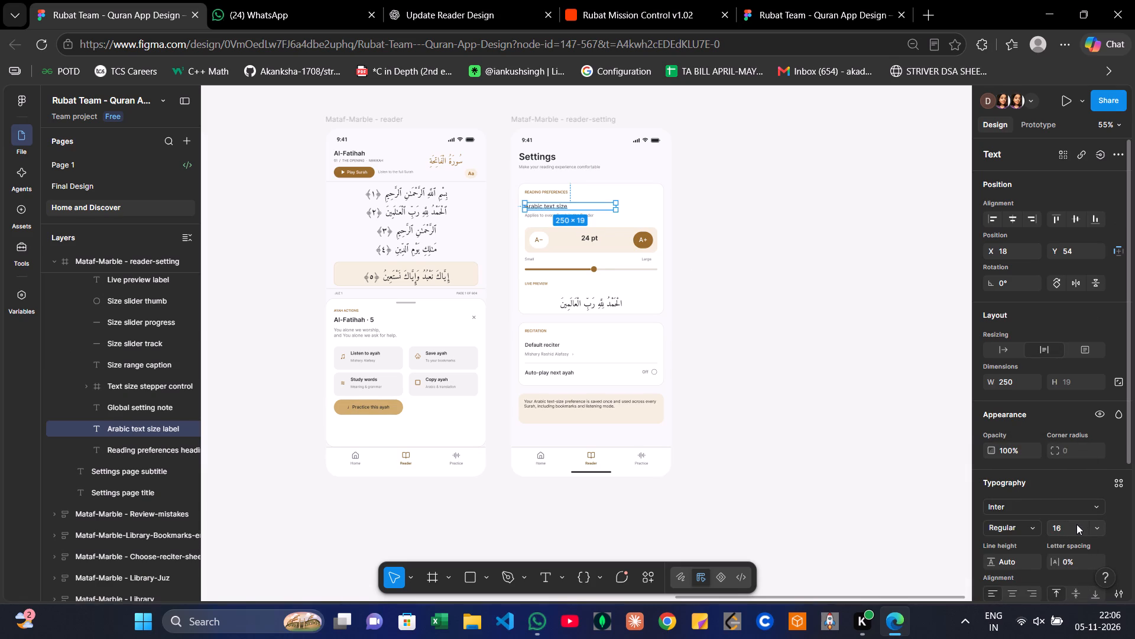
double_click(1076, 524)
key("5")
key("BackSpace")
type("15")
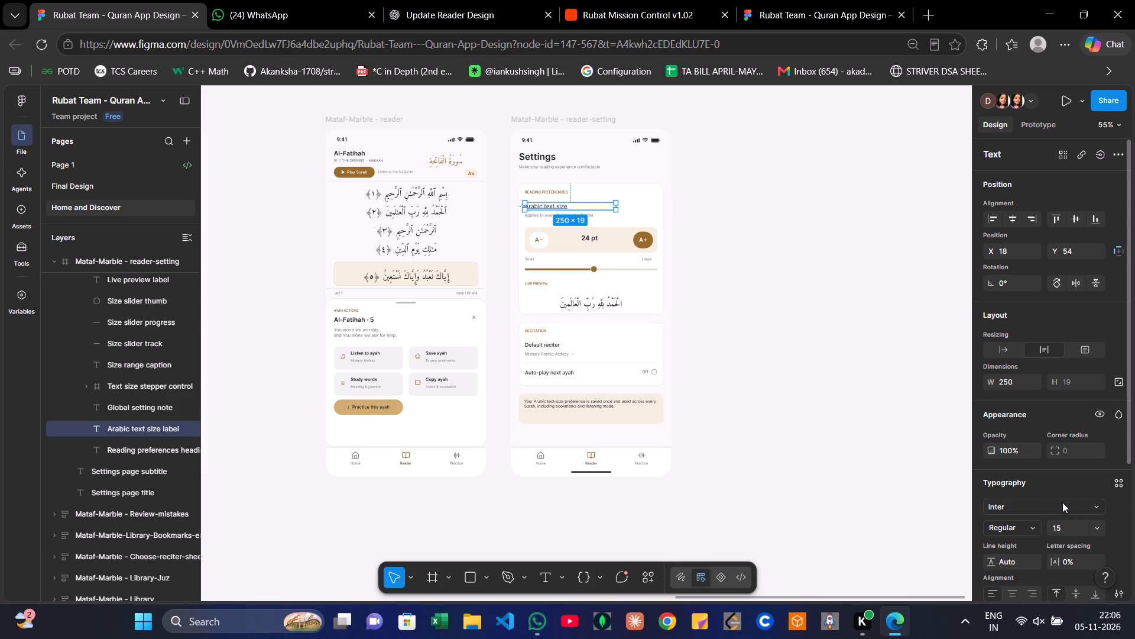
left_click(1061, 502)
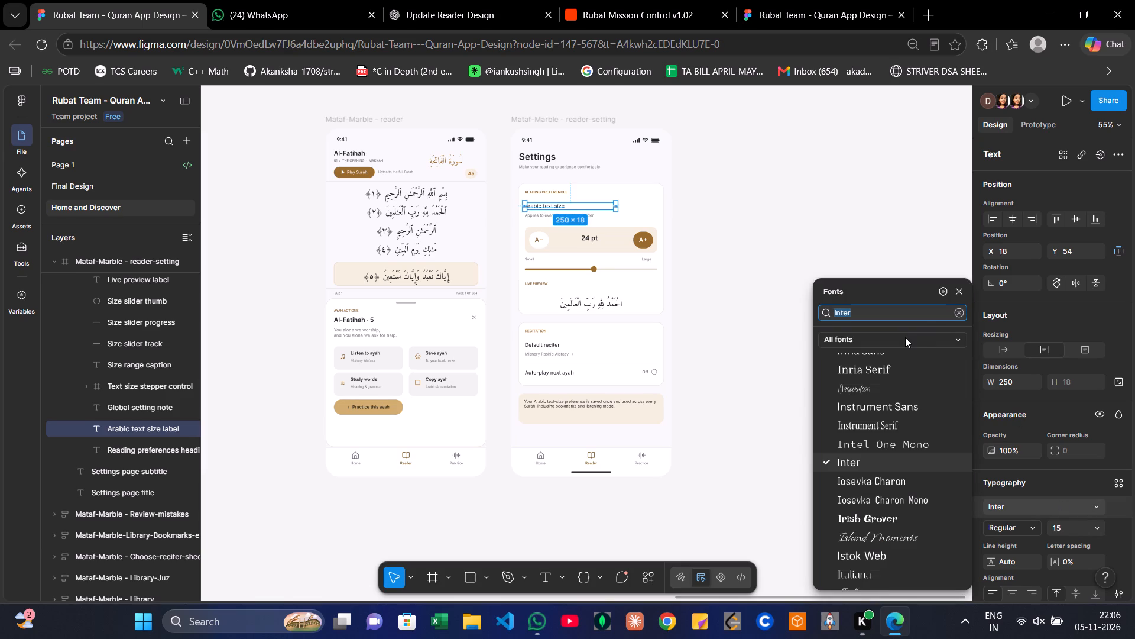
type("robot")
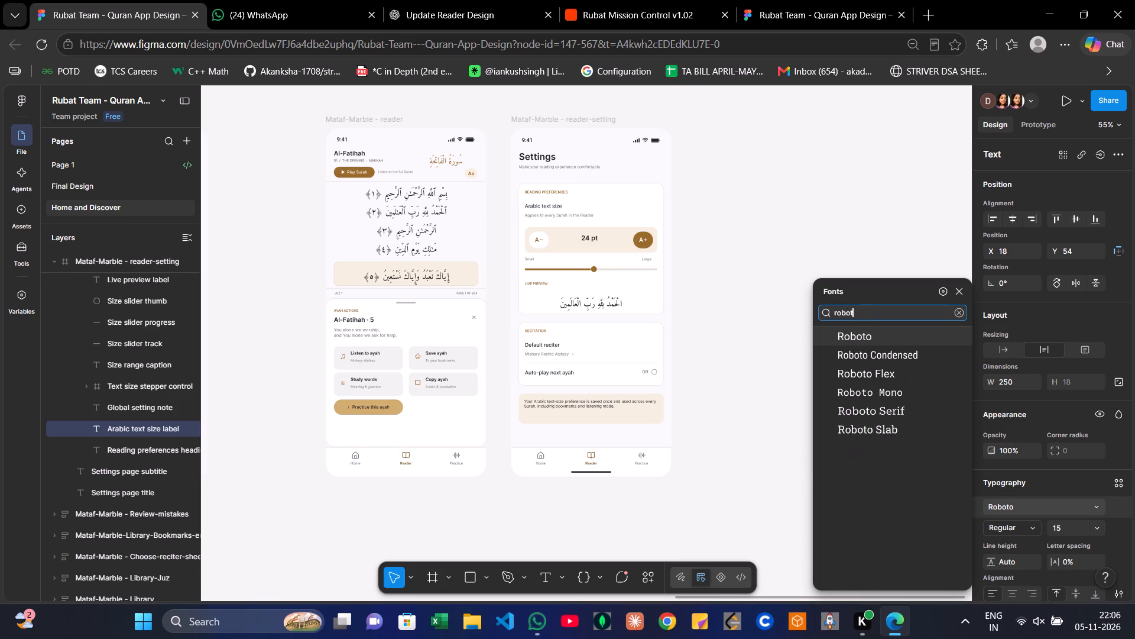
left_click(847, 330)
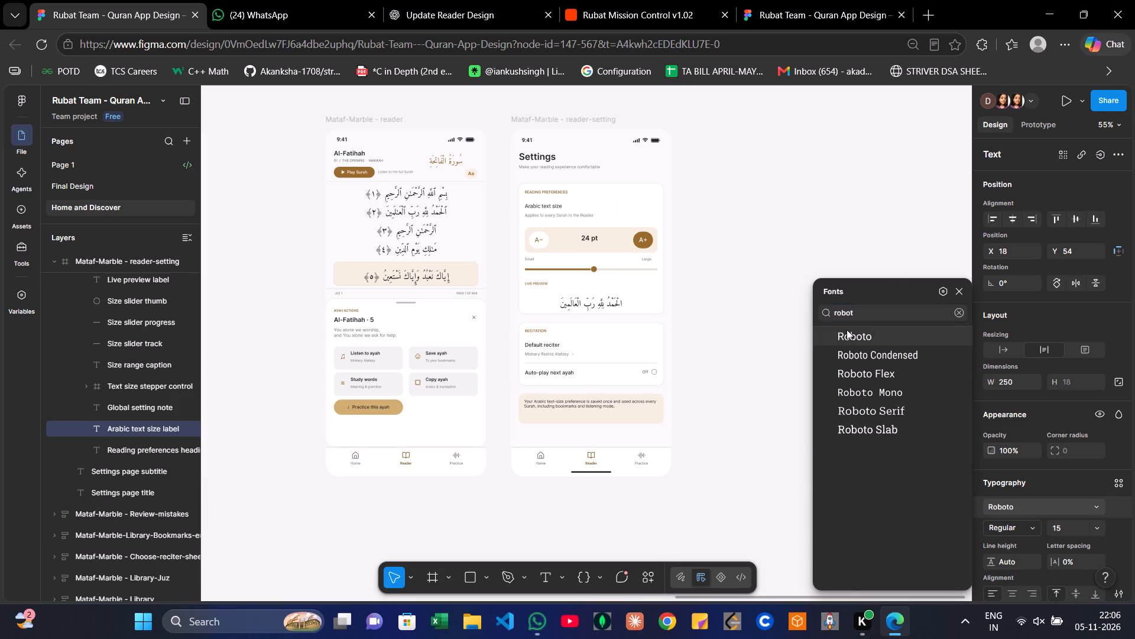
key("Return")
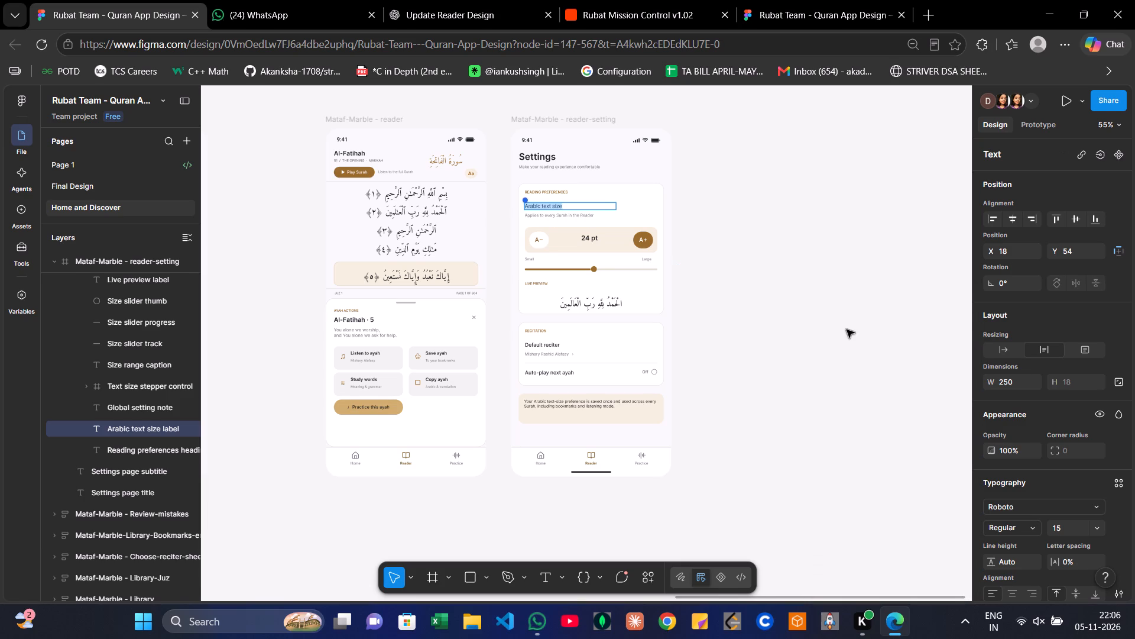
left_click(847, 330)
left_click(847, 330)
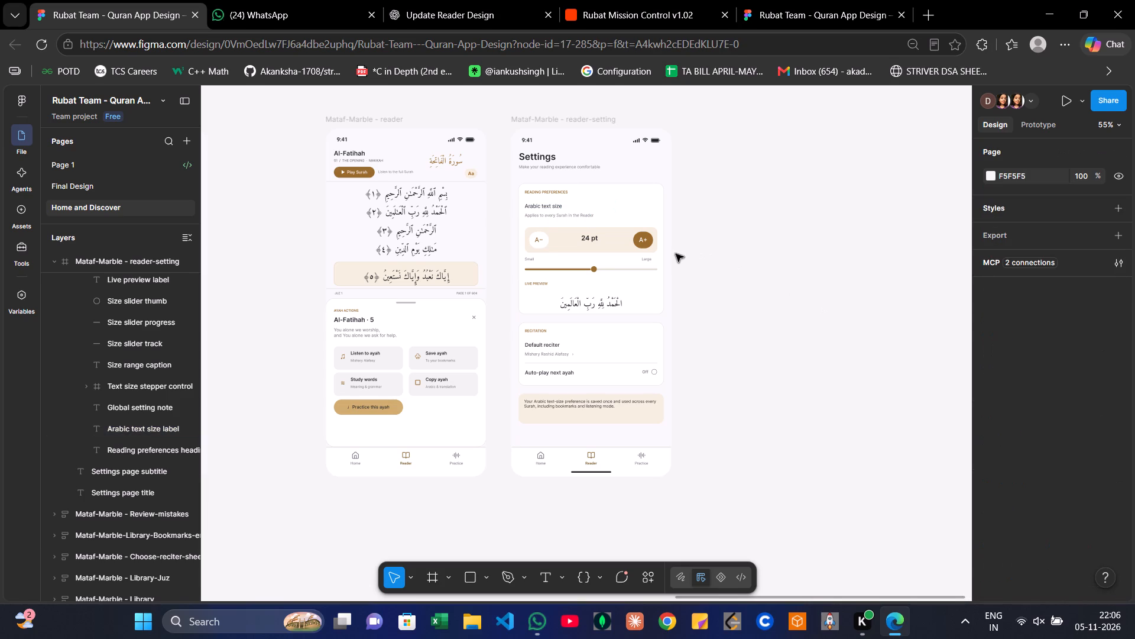
Set the "Default reciter" label in the Recitation preferences card to Roboto Regular, size 15.
double_click(530, 342)
left_click(530, 342)
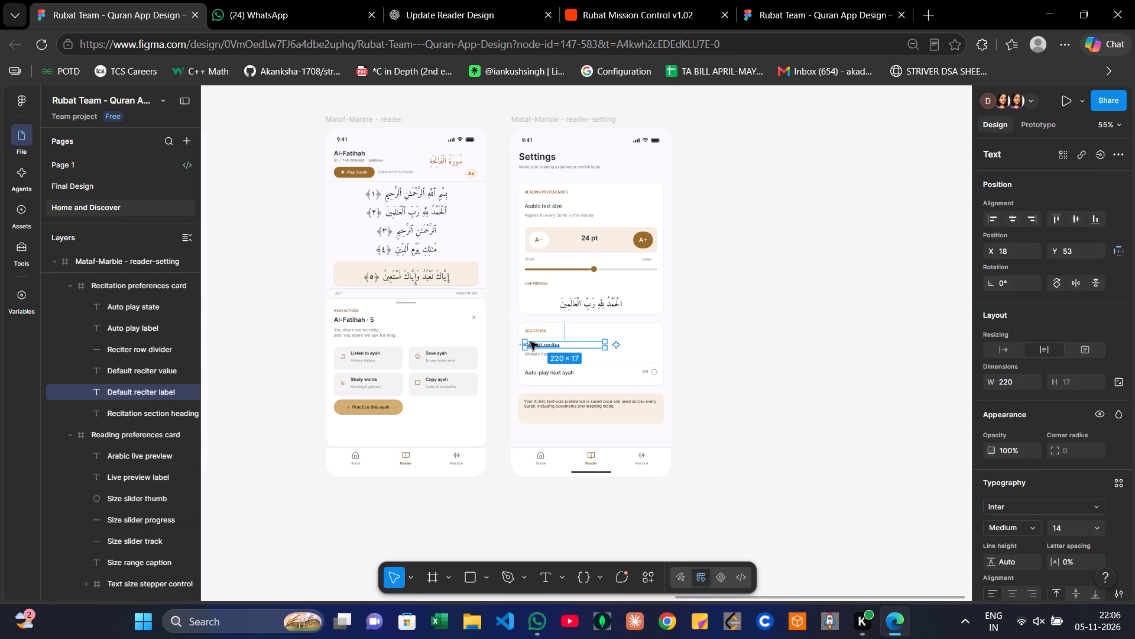
left_click(1044, 507)
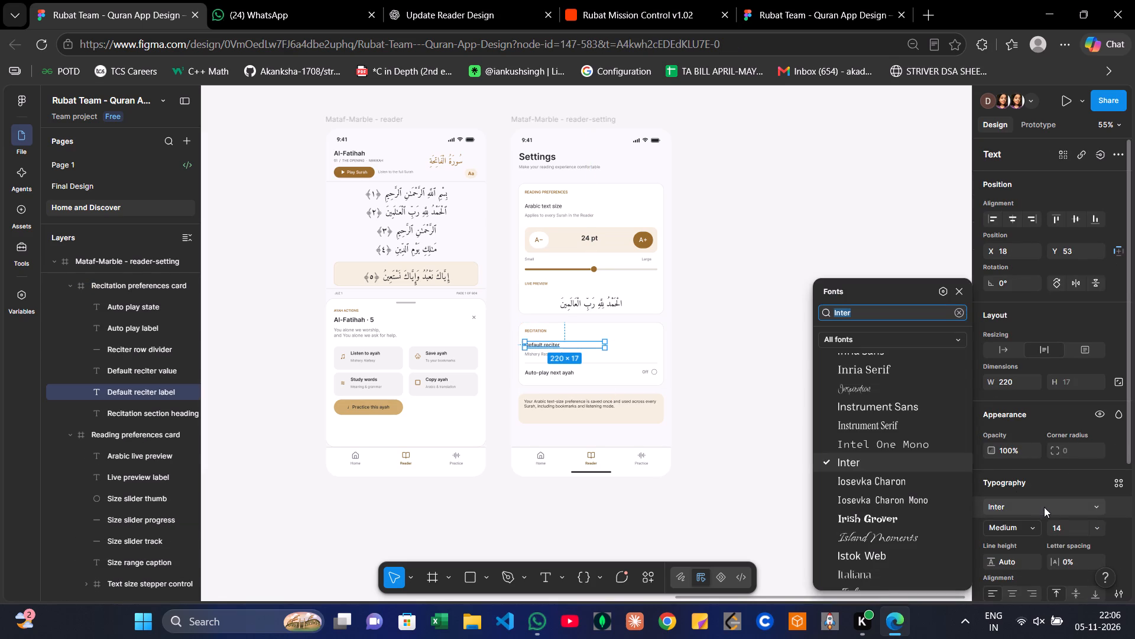
type("robot")
left_click(858, 328)
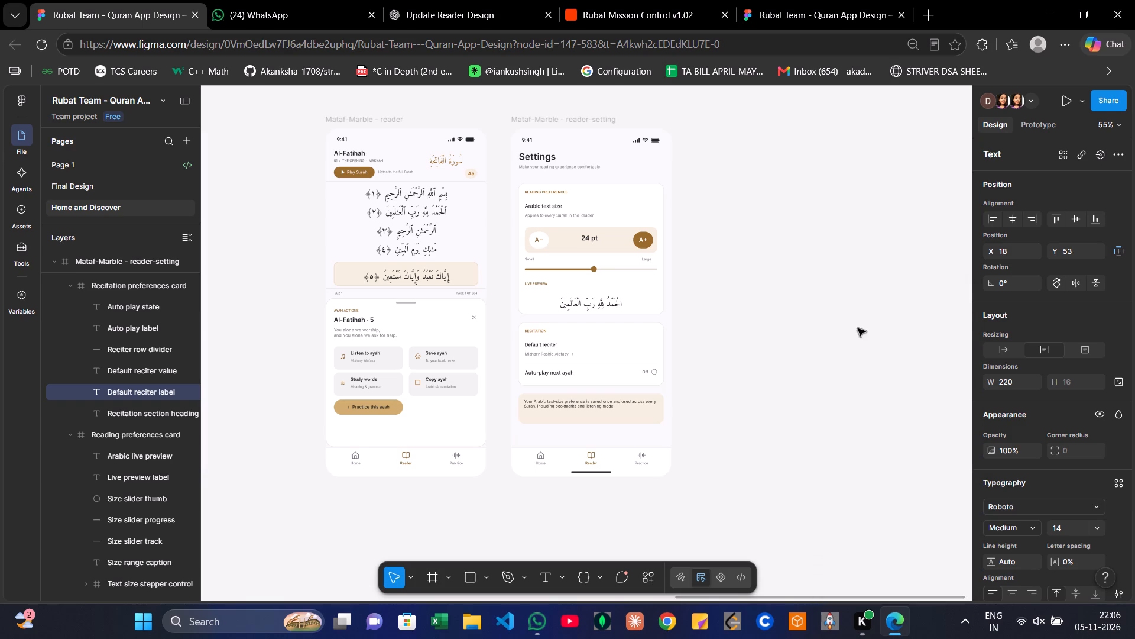
double_click(1061, 531)
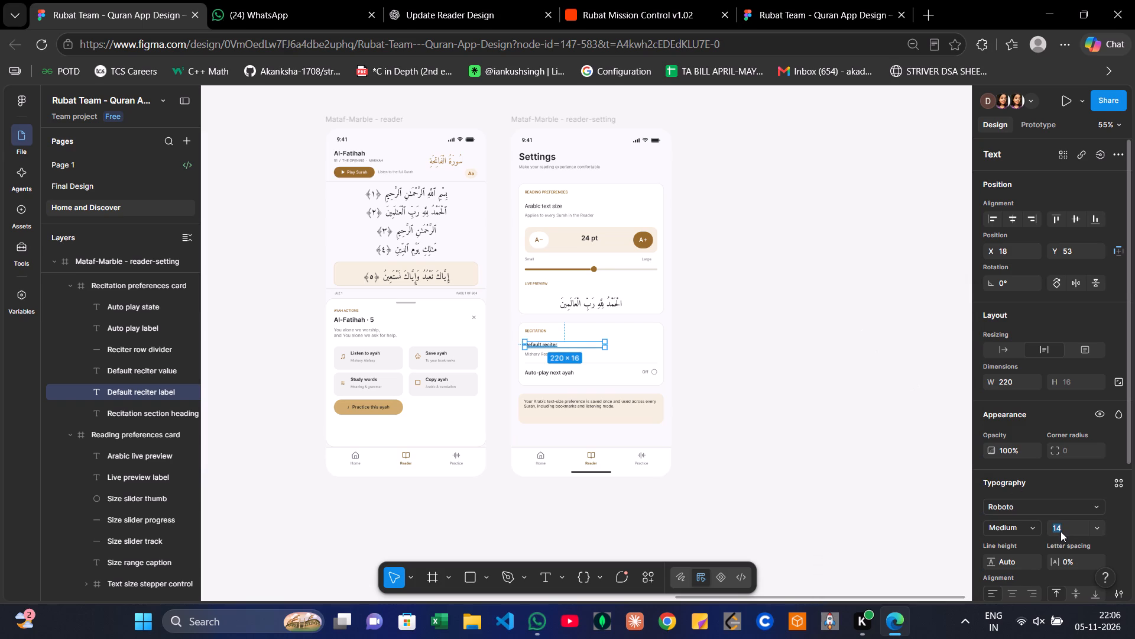
type("15")
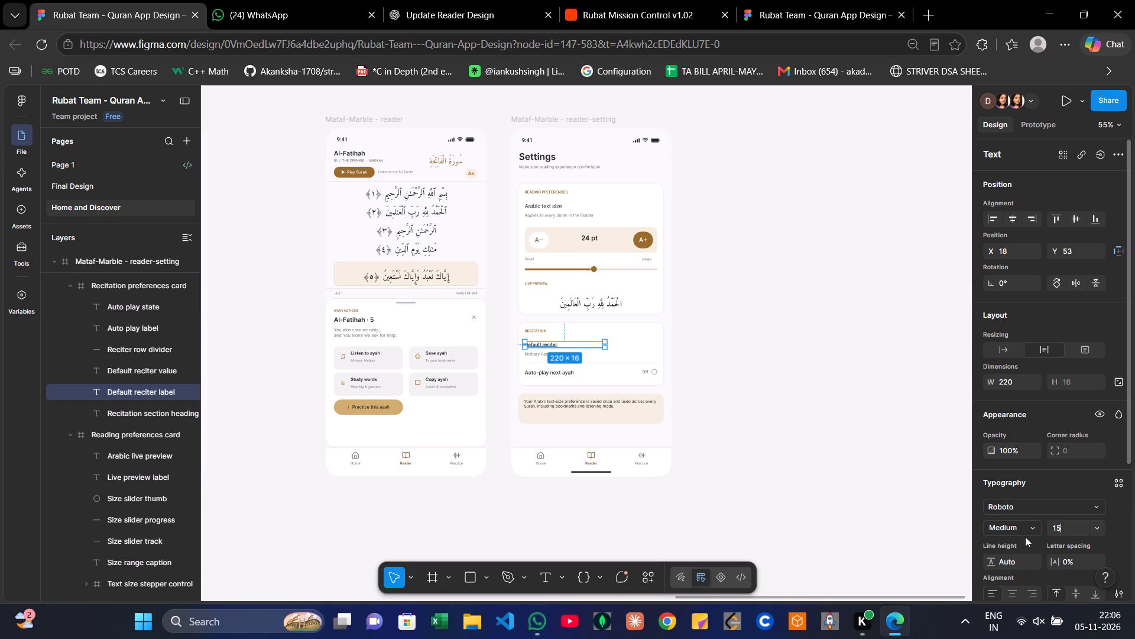
left_click(1022, 535)
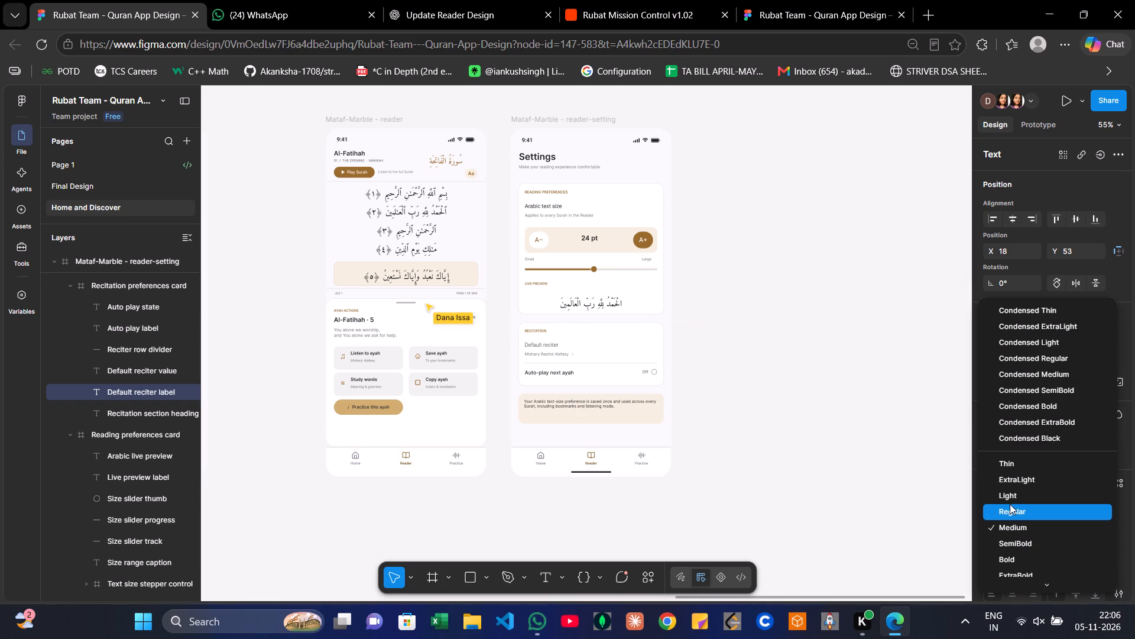
left_click(1007, 506)
left_click(866, 392)
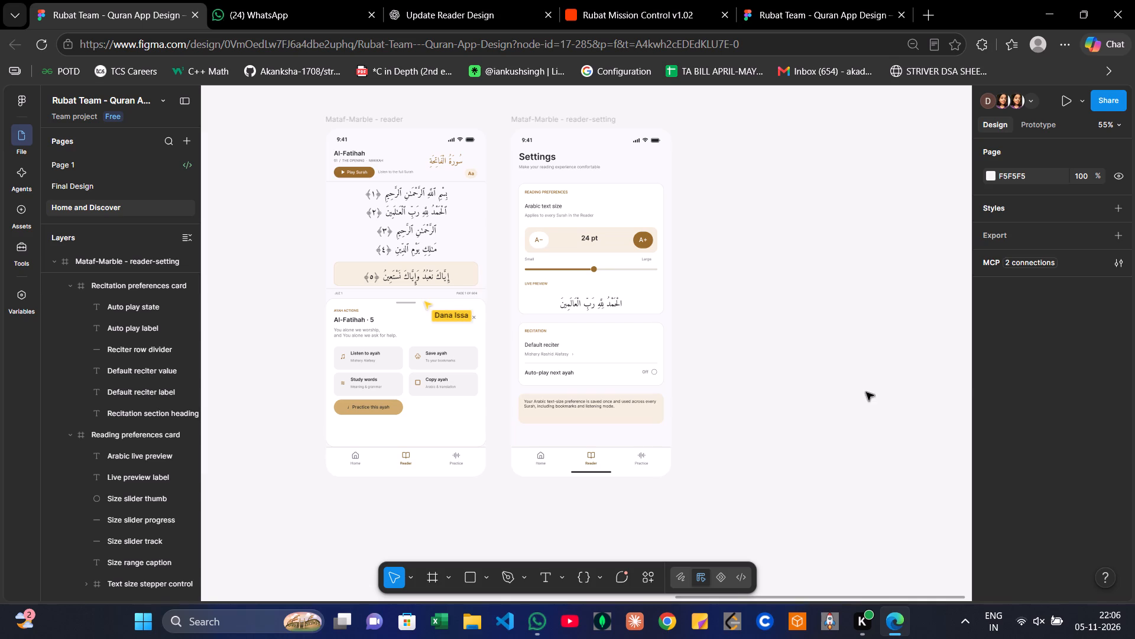
Set the "Auto-play next ayah" label in the Recitation preferences card to Roboto Regular, size 15.
double_click(556, 373)
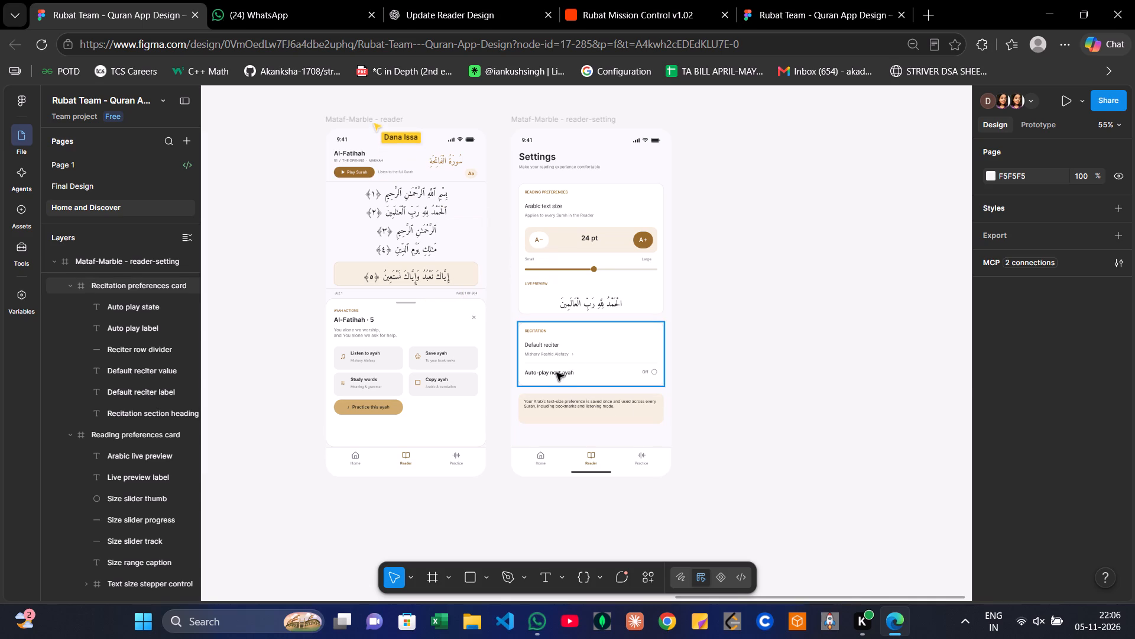
double_click(556, 373)
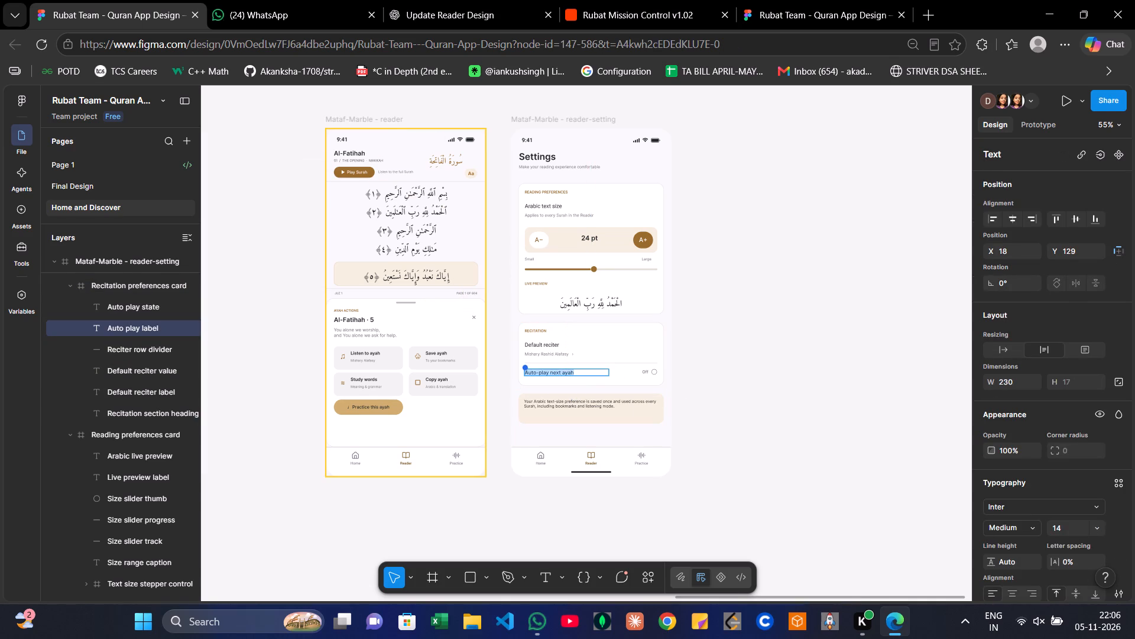
left_click(1047, 505)
type("robt")
key("BackSpace")
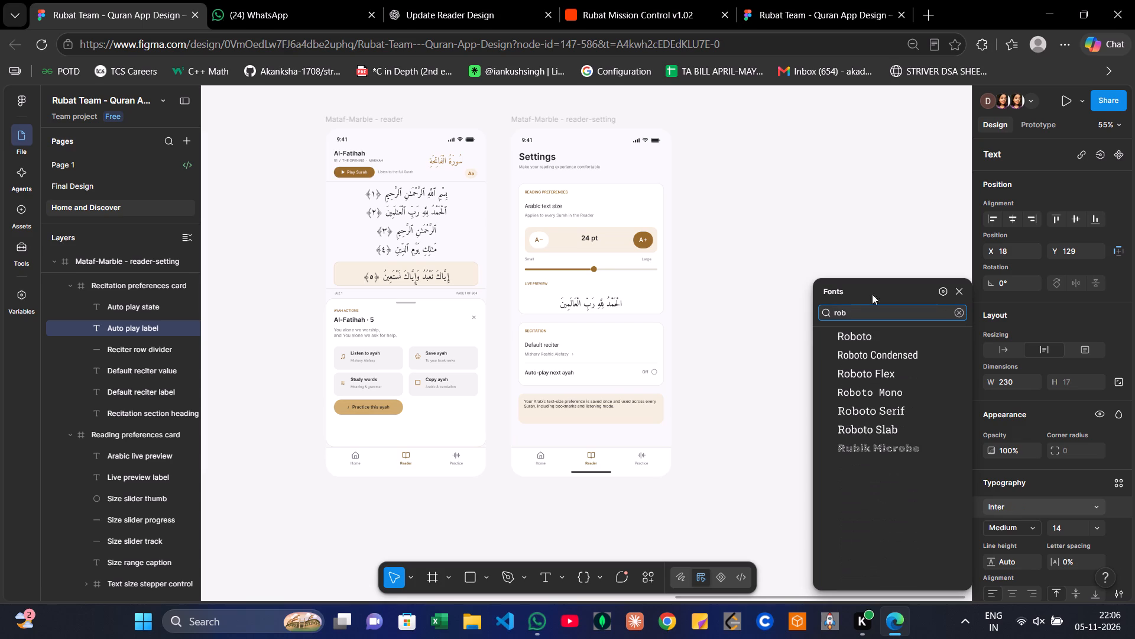
left_click(834, 328)
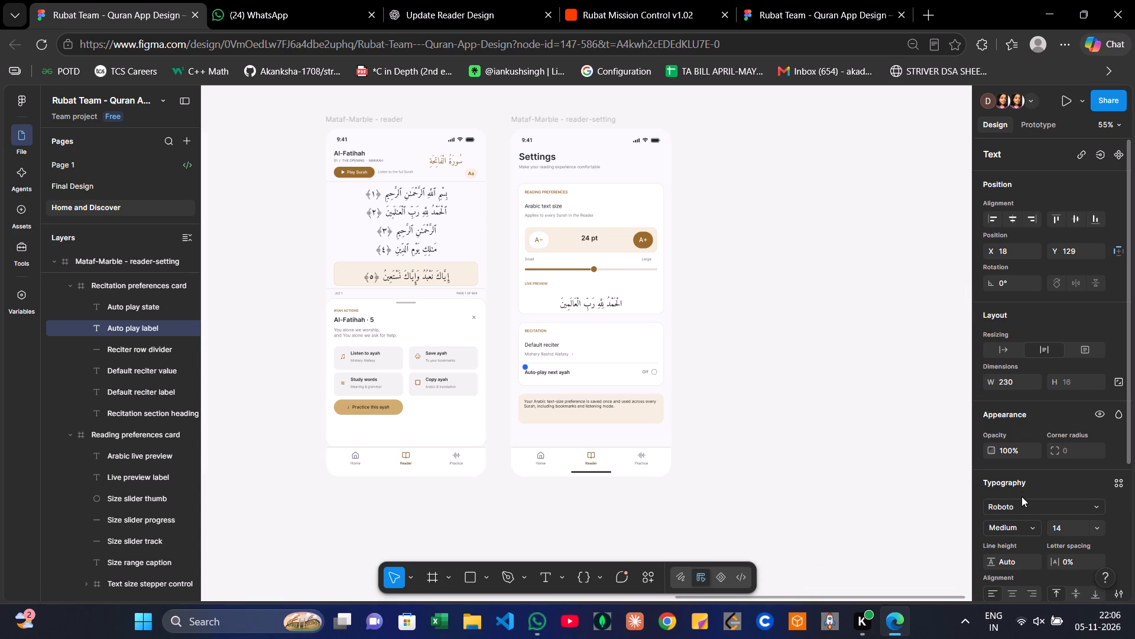
left_click(1005, 525)
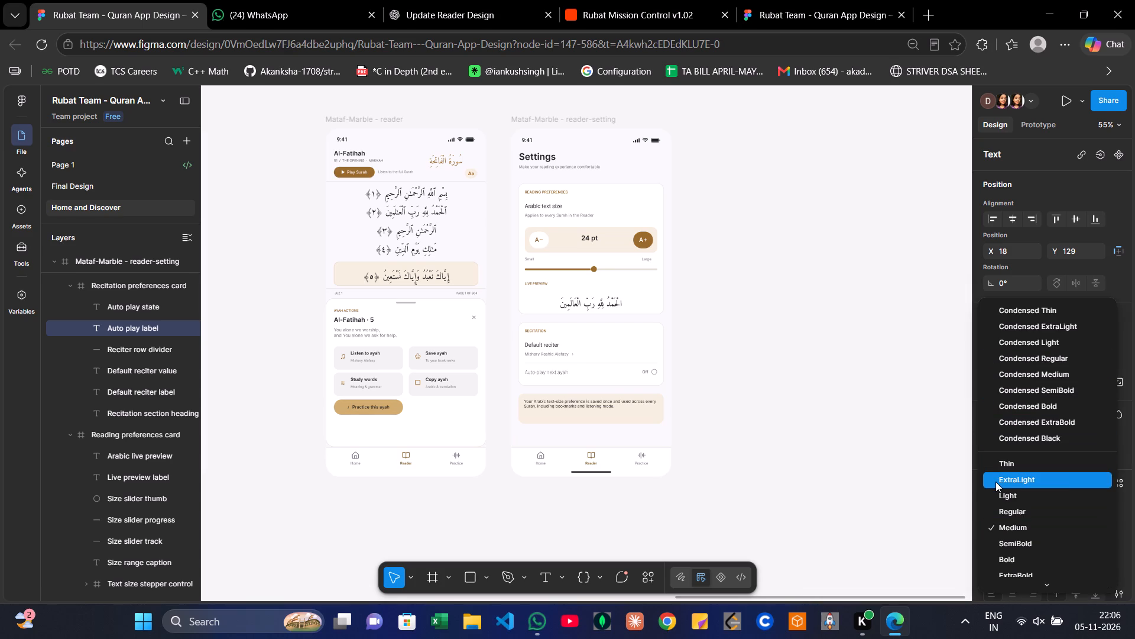
left_click(992, 506)
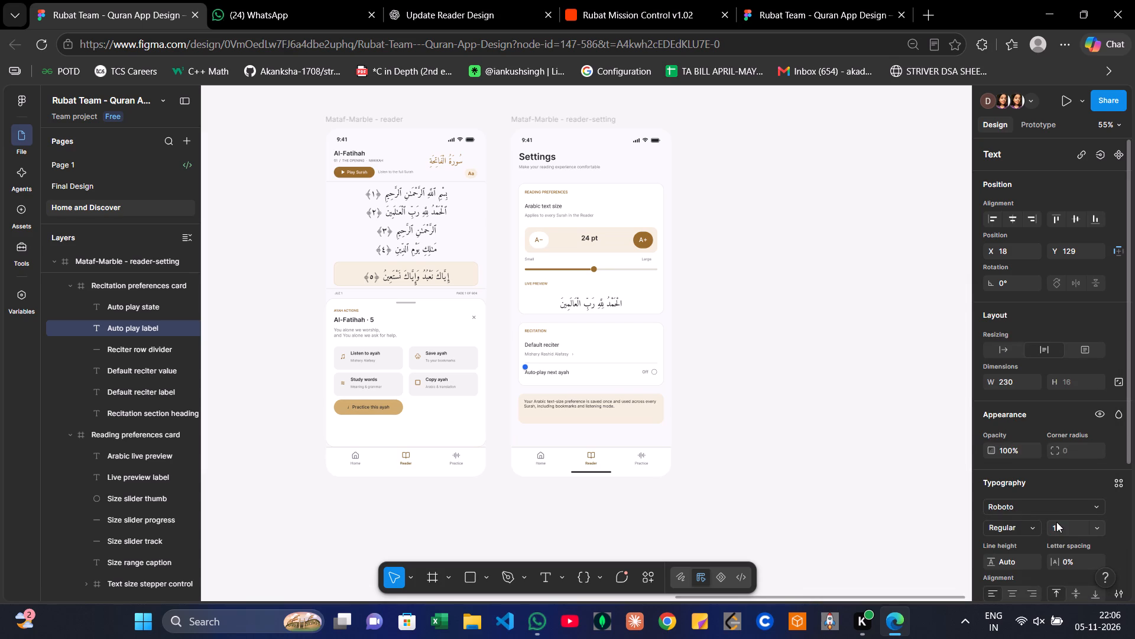
double_click(1062, 525)
type("15")
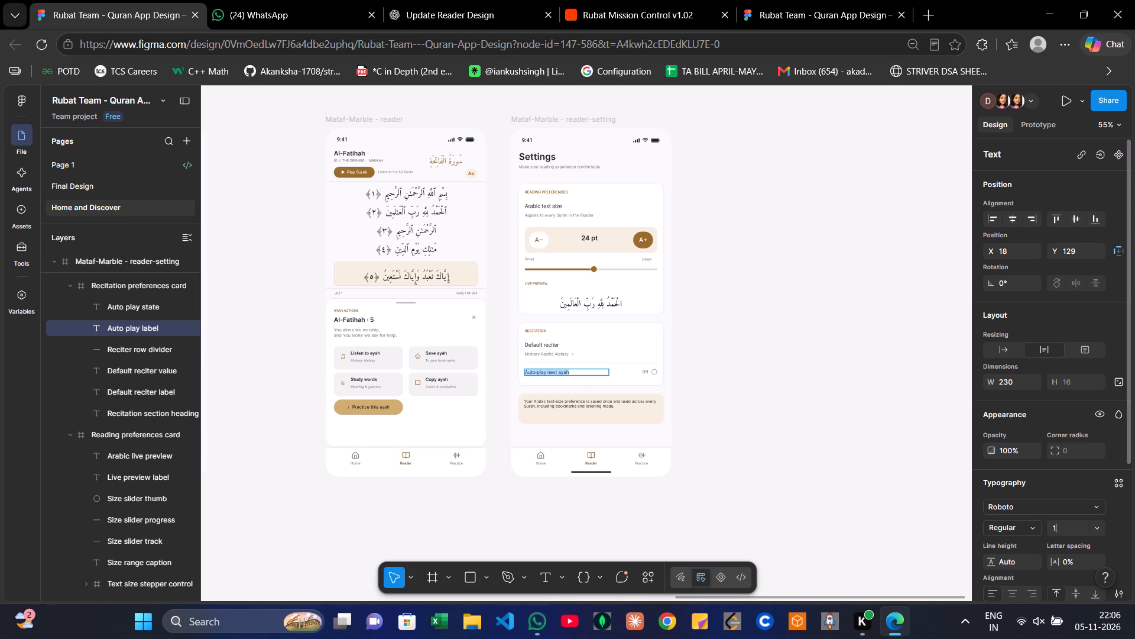
key("Return")
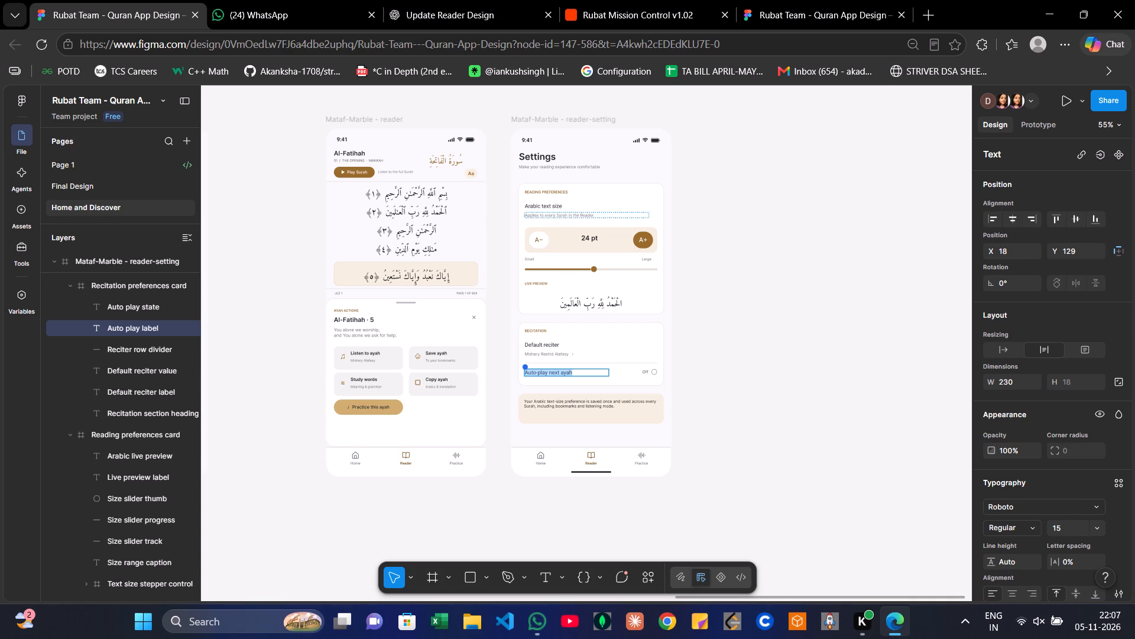
In the other Rubat Team tab, inspect the typography and fill of the account "Name" field label in the Mataf-Marble · Settings screen.
left_click(800, 0)
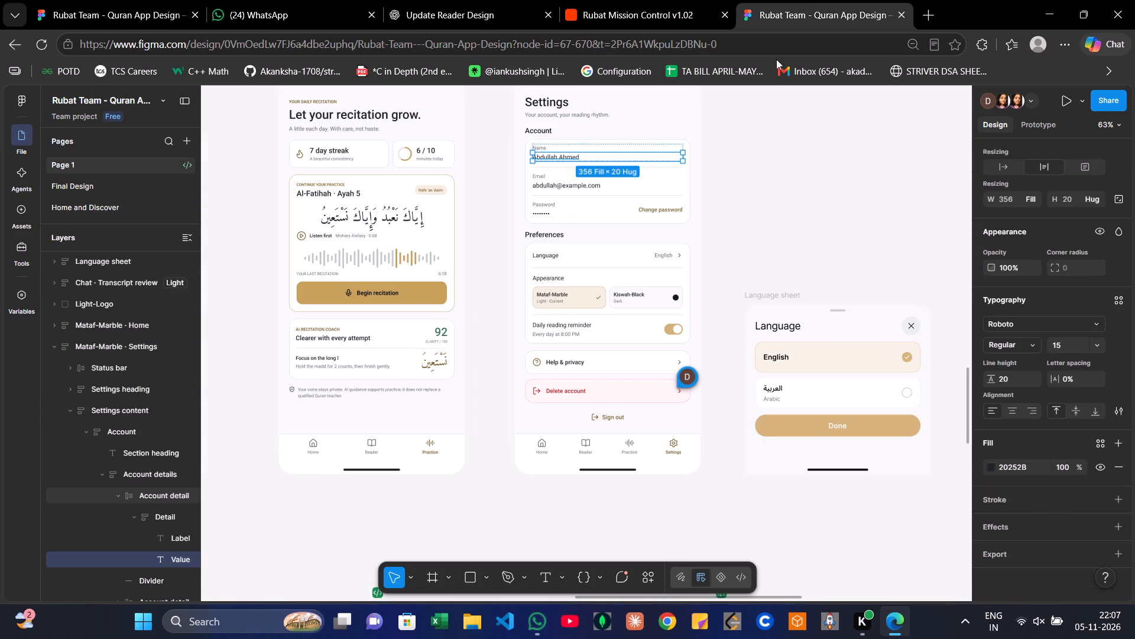
left_click(741, 214)
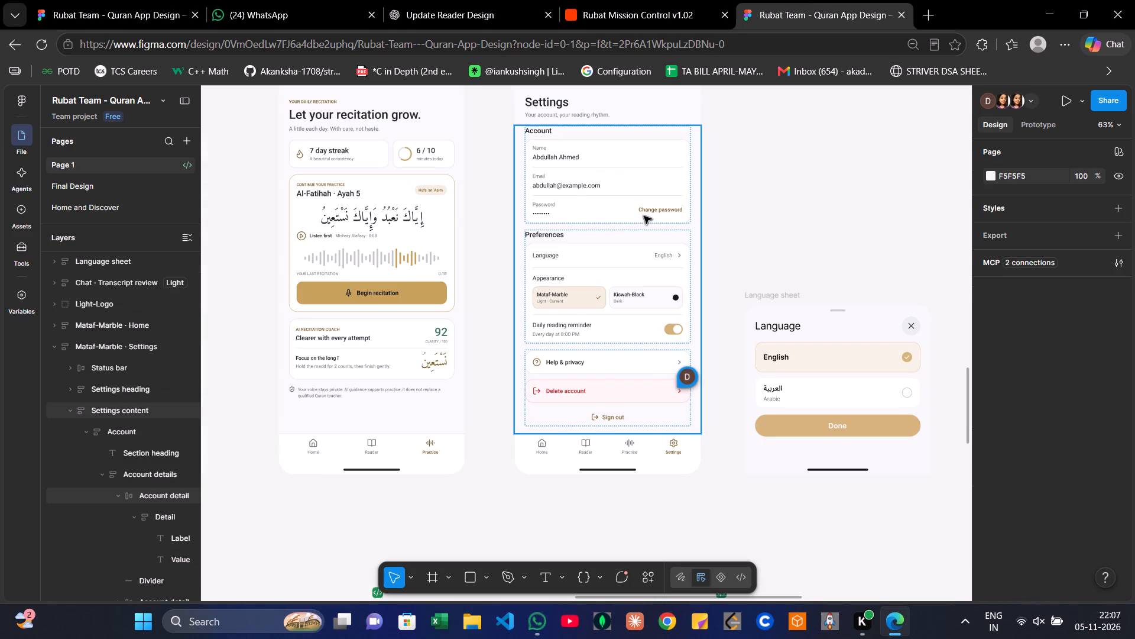
triple_click(540, 176)
double_click(540, 176)
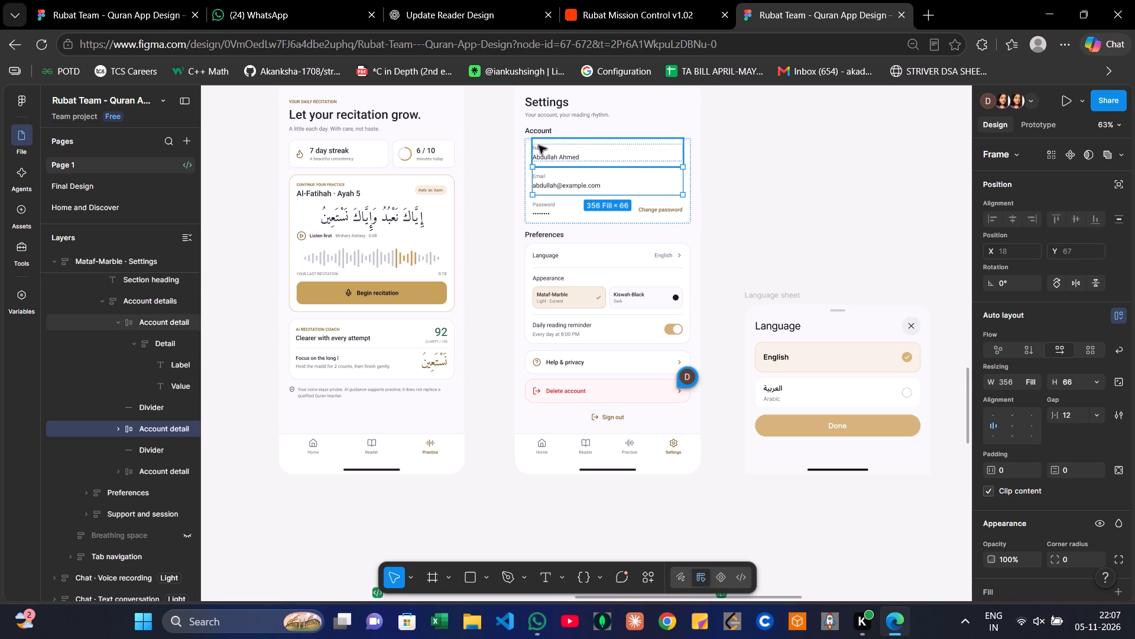
triple_click(539, 148)
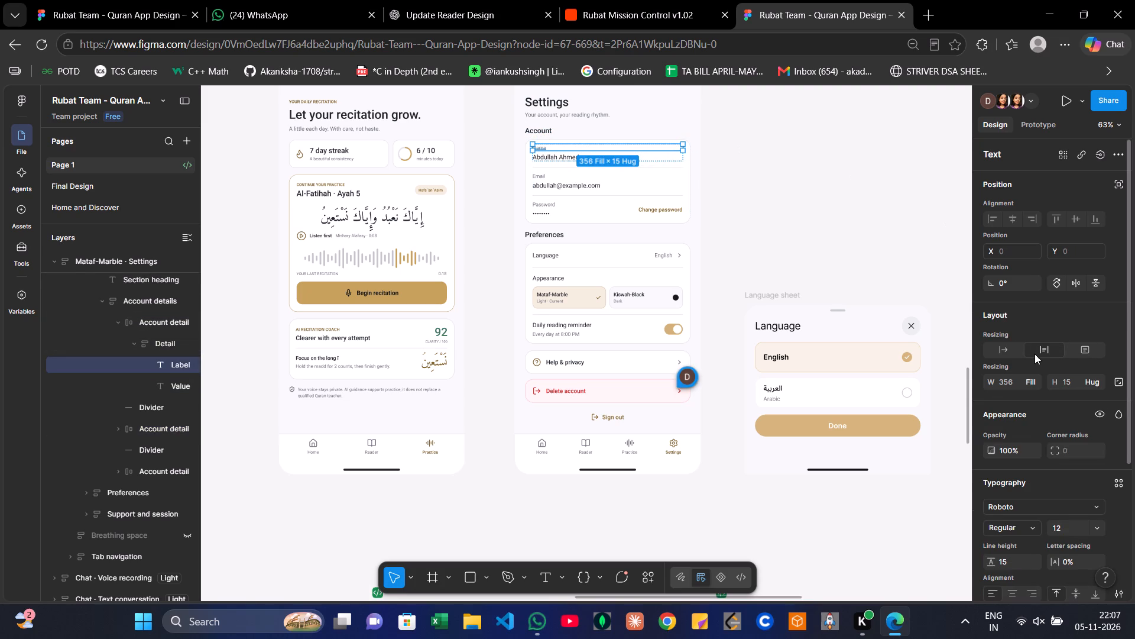
scroll(1035, 354, "down", 3)
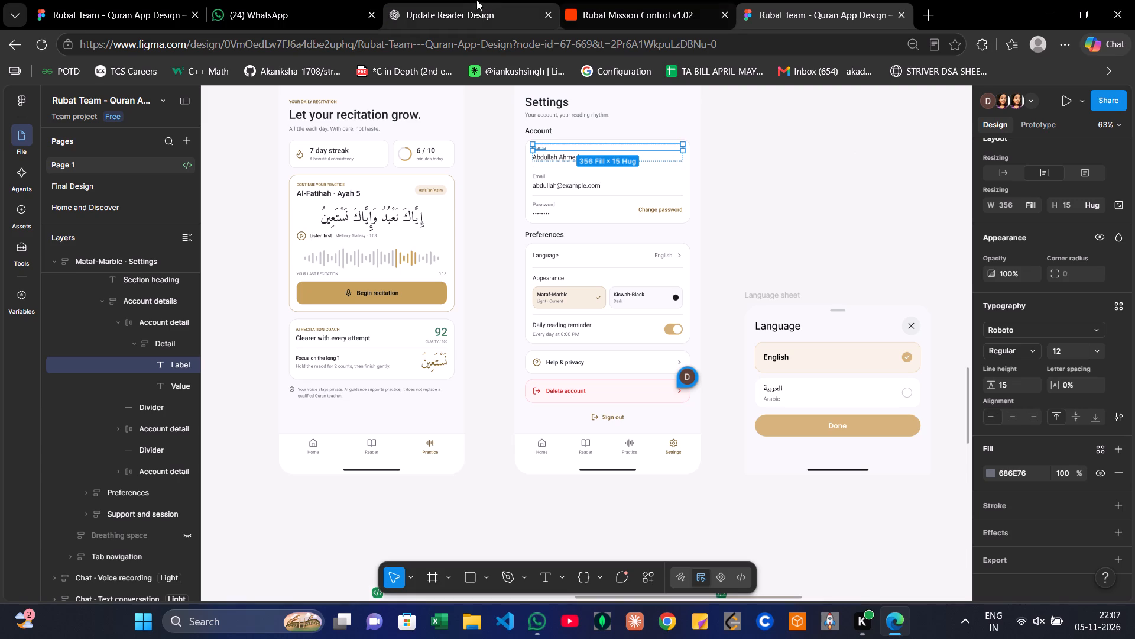
Back in the reader-setting tab, set the "Applies to every Surah in the Reader" note to Roboto, size 12.
left_click(147, 0)
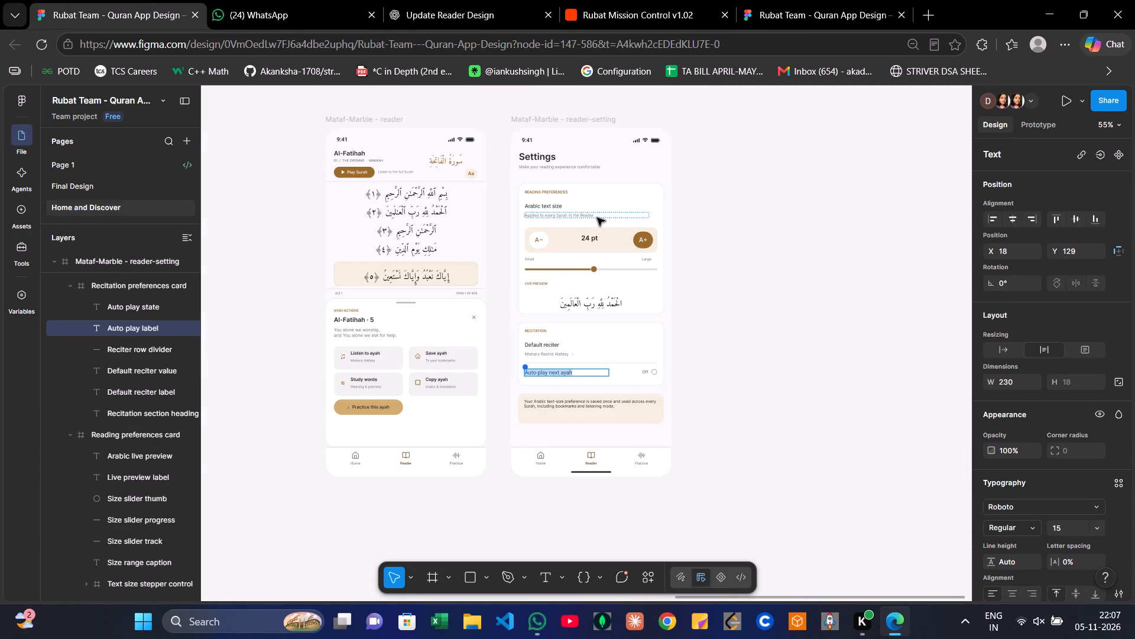
triple_click(597, 218)
triple_click(576, 214)
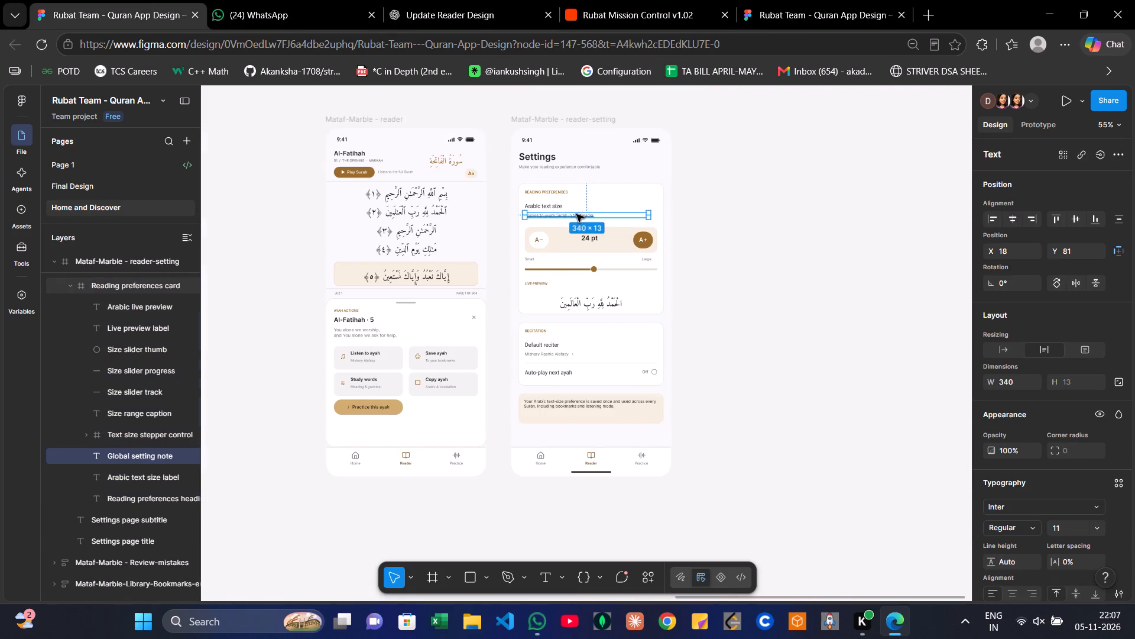
left_click(576, 214)
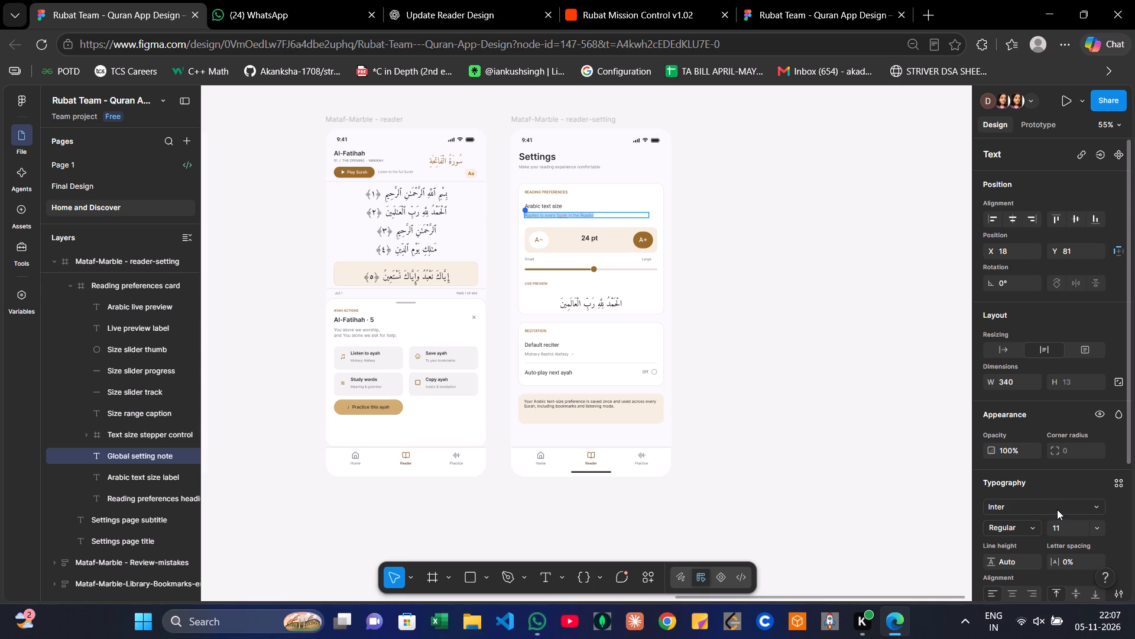
left_click(1053, 514)
type("ro")
left_click(905, 353)
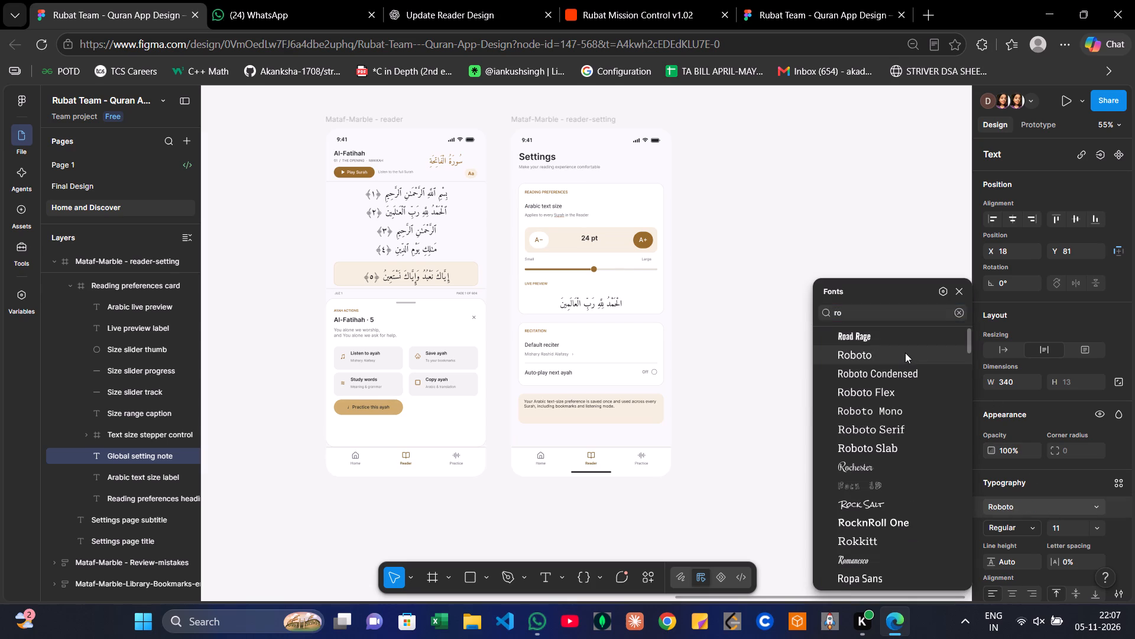
double_click(1074, 533)
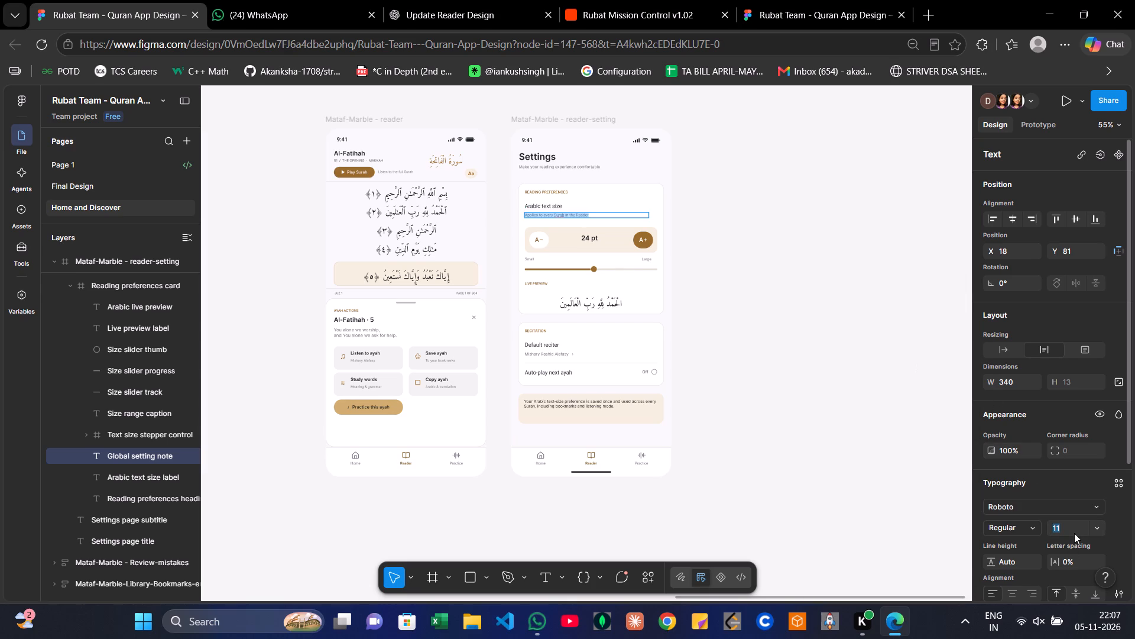
type("12")
key("Return")
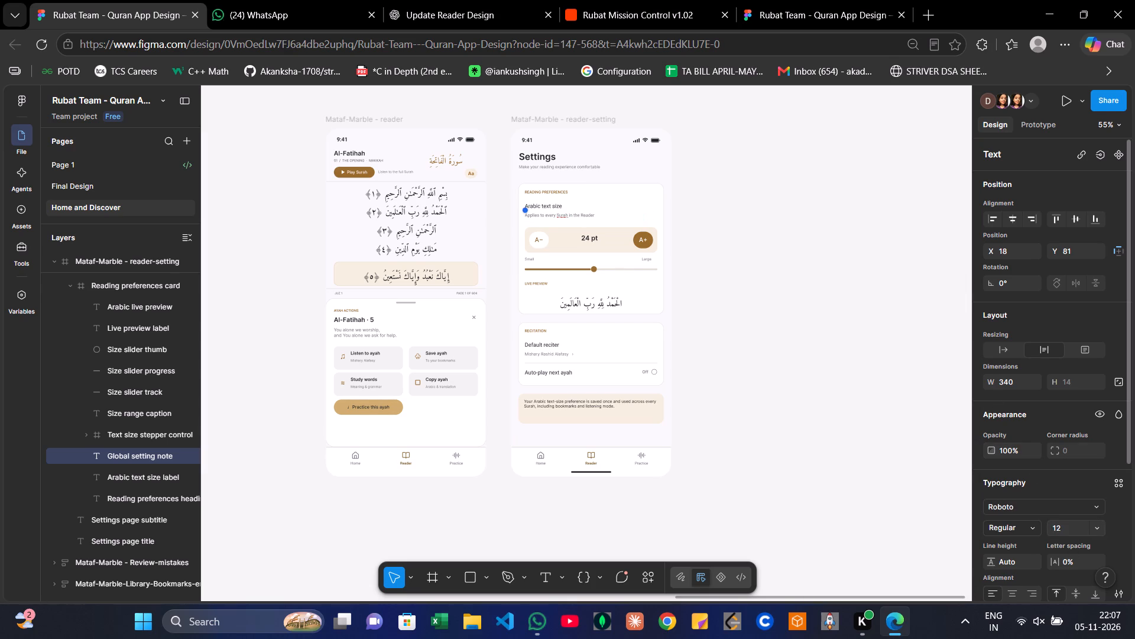
left_click(885, 387)
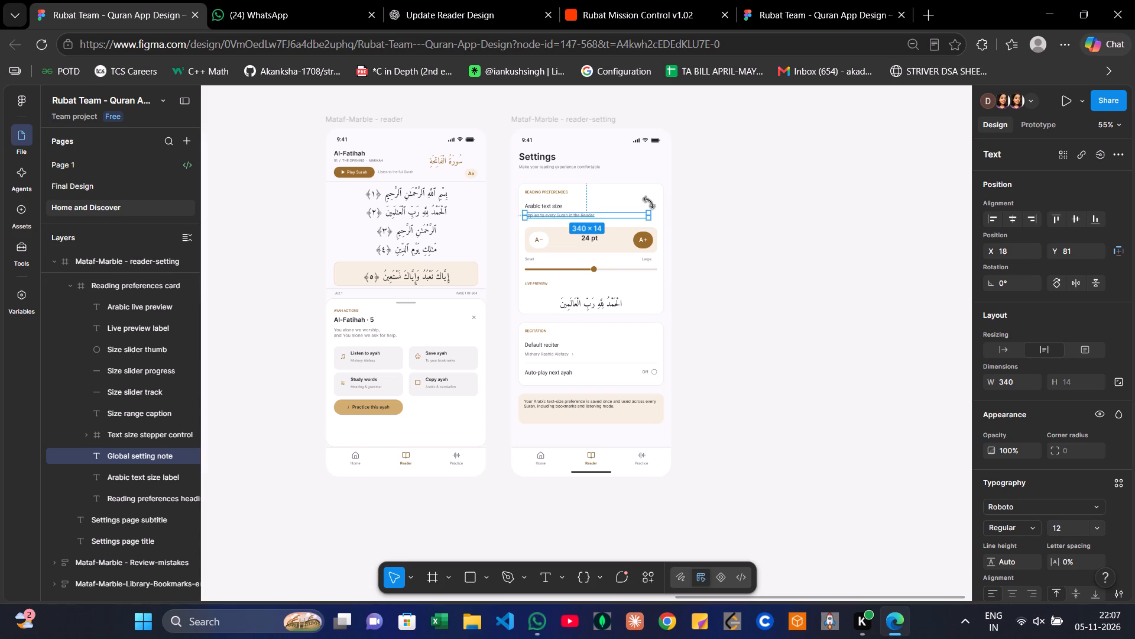
Set the Settings page subtitle under the "Settings" title to Roboto, size 12.
triple_click(573, 171)
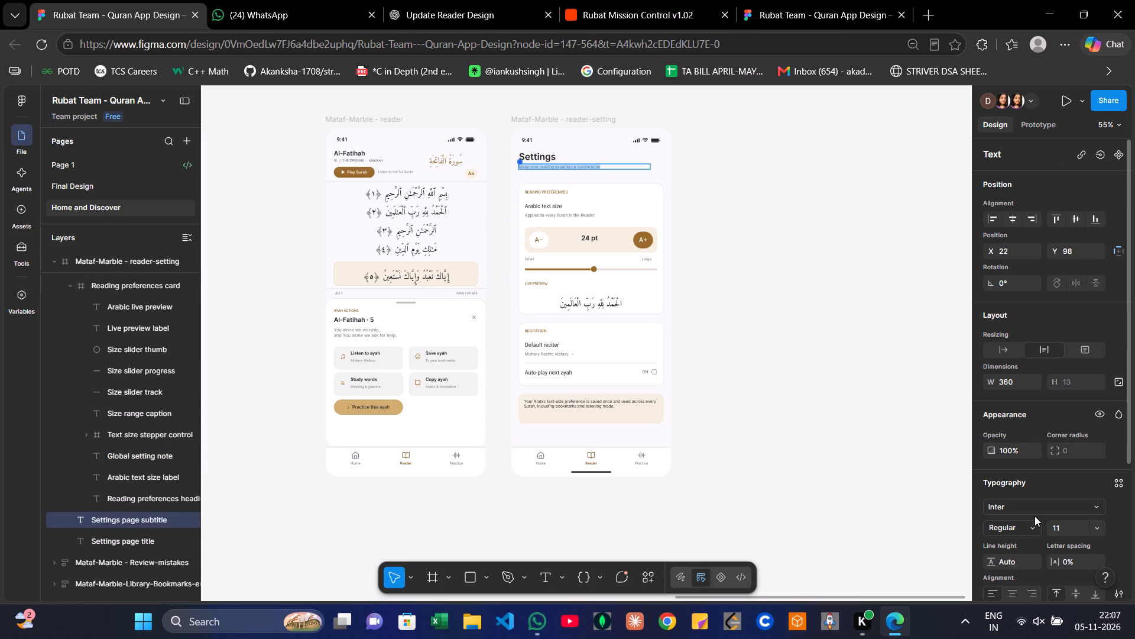
left_click(1042, 501)
type("robo")
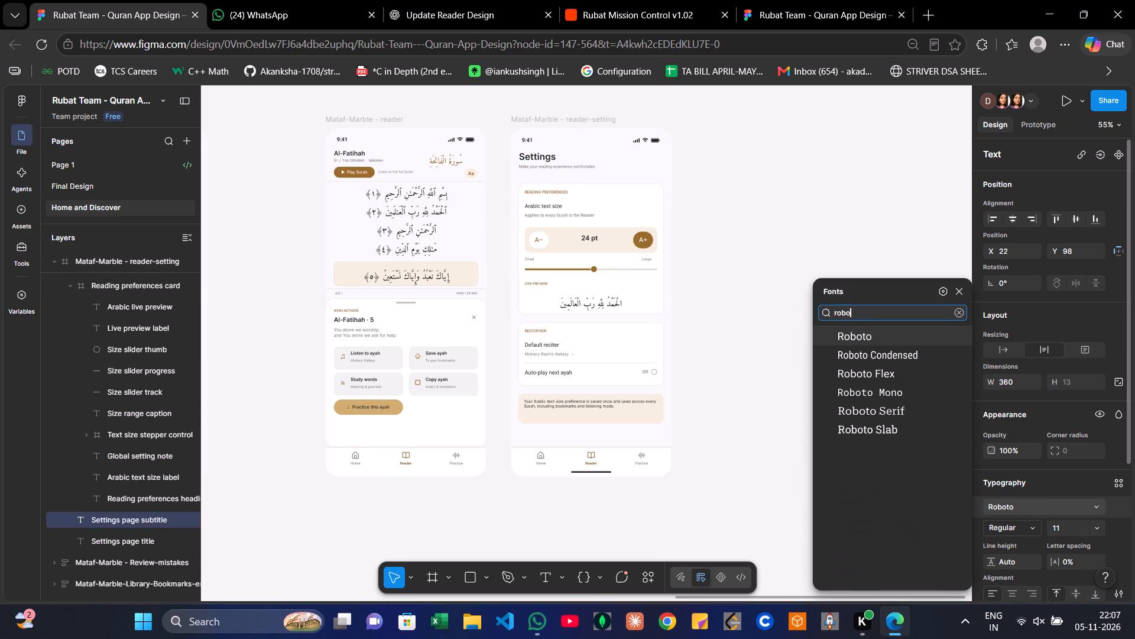
left_click(928, 339)
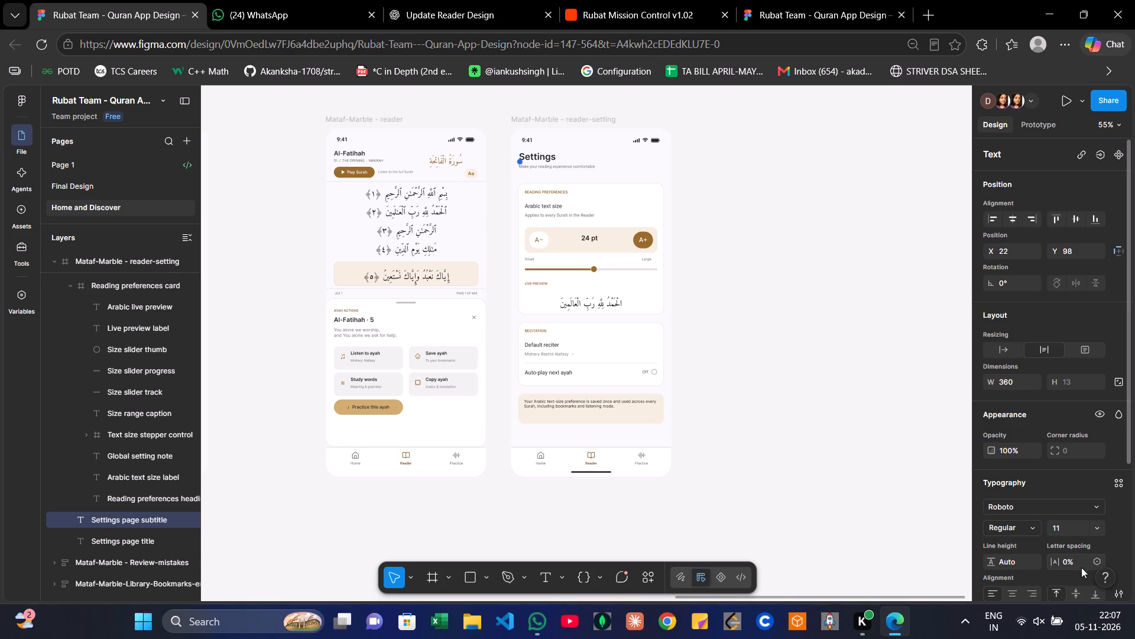
double_click(1079, 537)
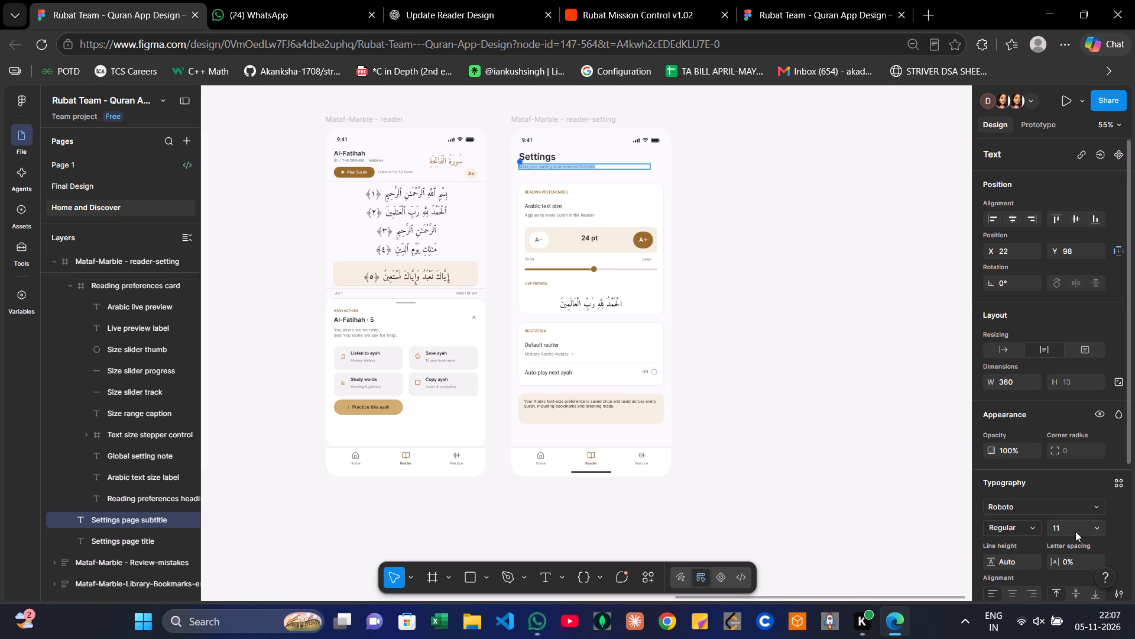
double_click(1075, 531)
type("12")
key("Return")
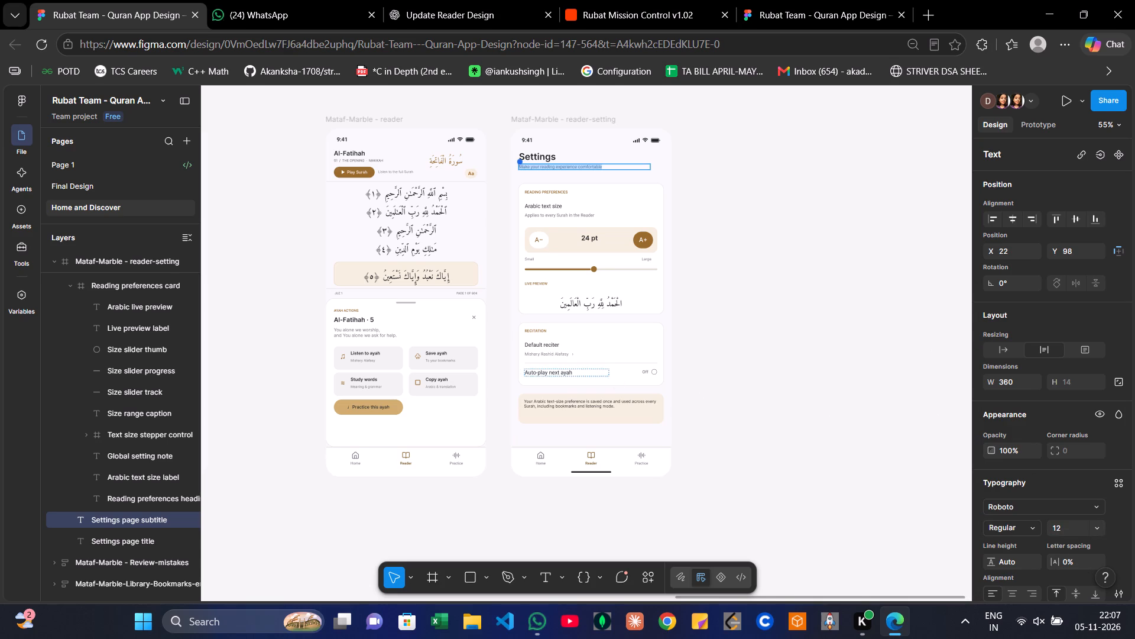
Set the default reciter value text in the Recitation preferences card to Roboto, size 12.
double_click(548, 357)
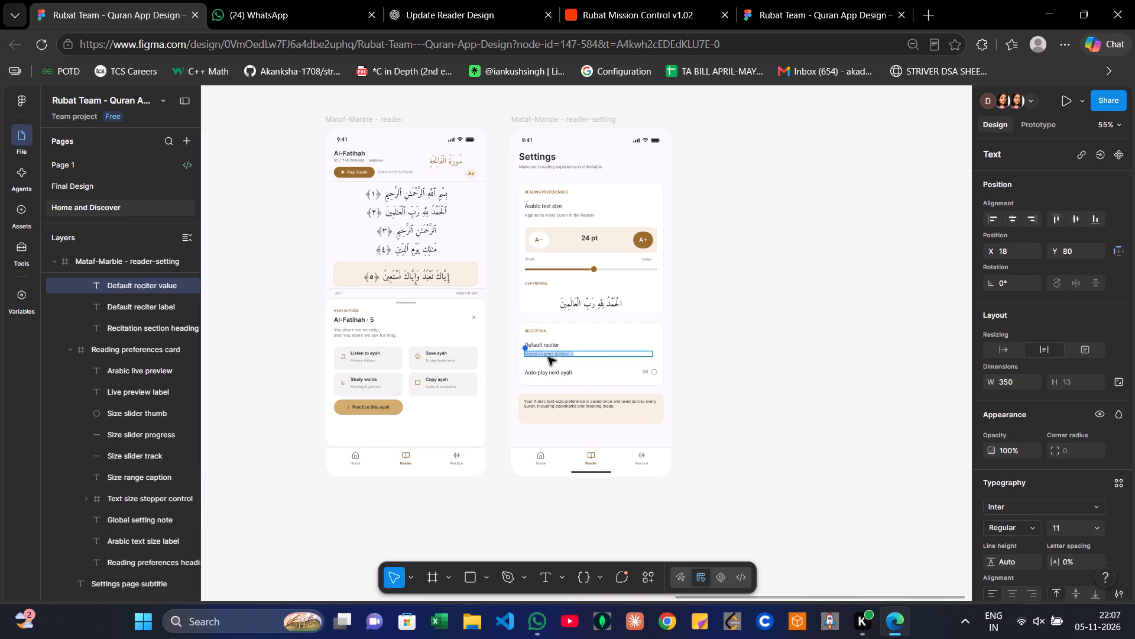
left_click(994, 505)
type("rob")
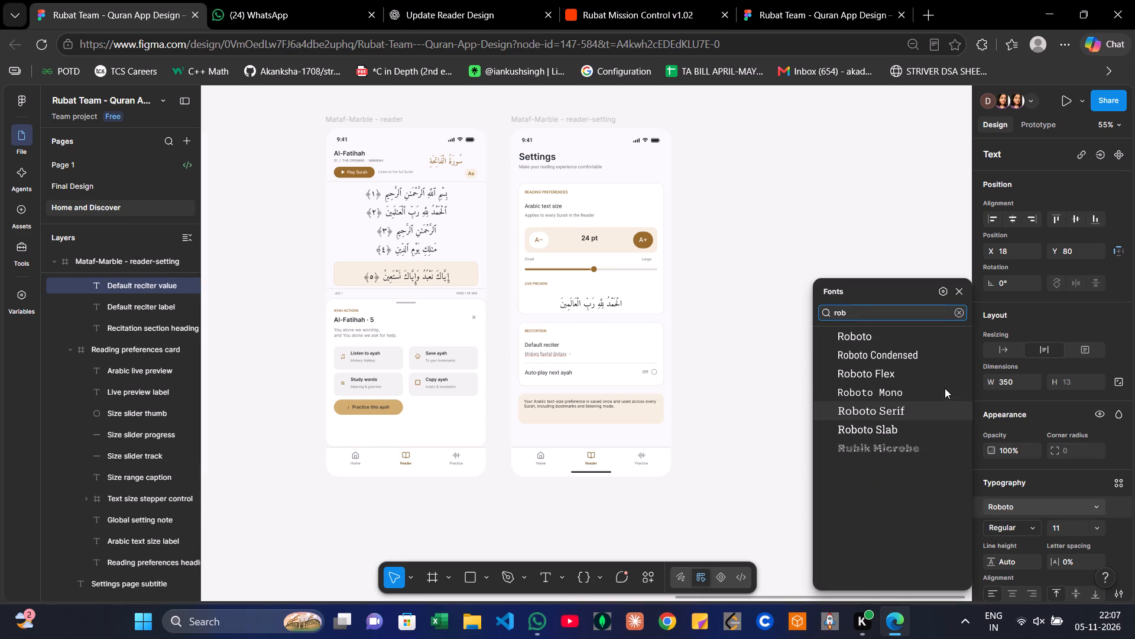
left_click(909, 345)
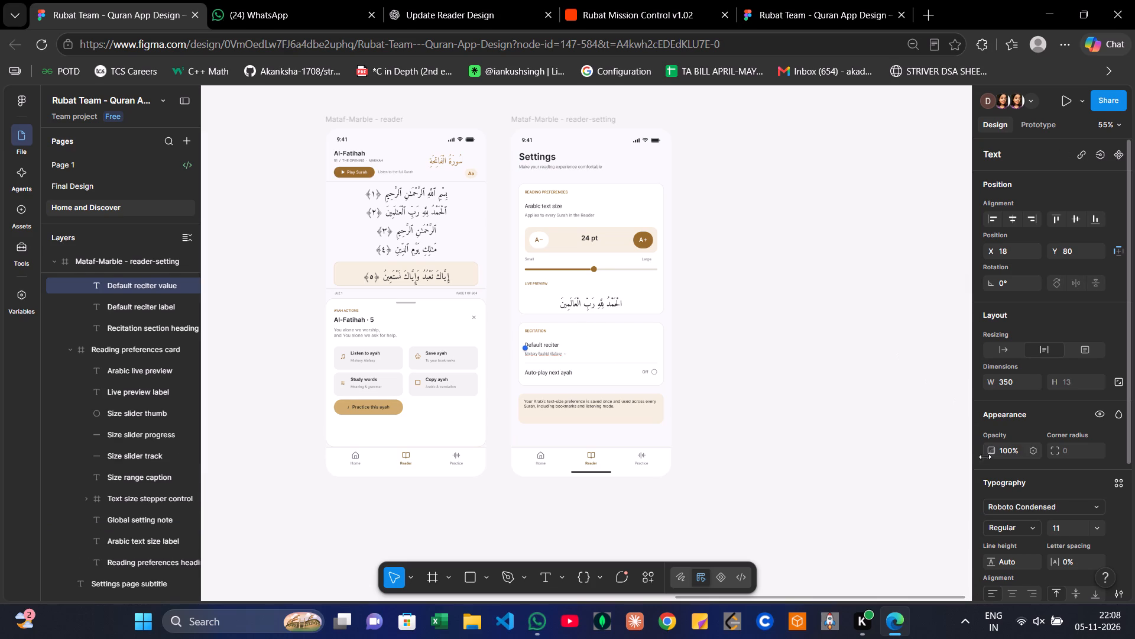
left_click(1006, 502)
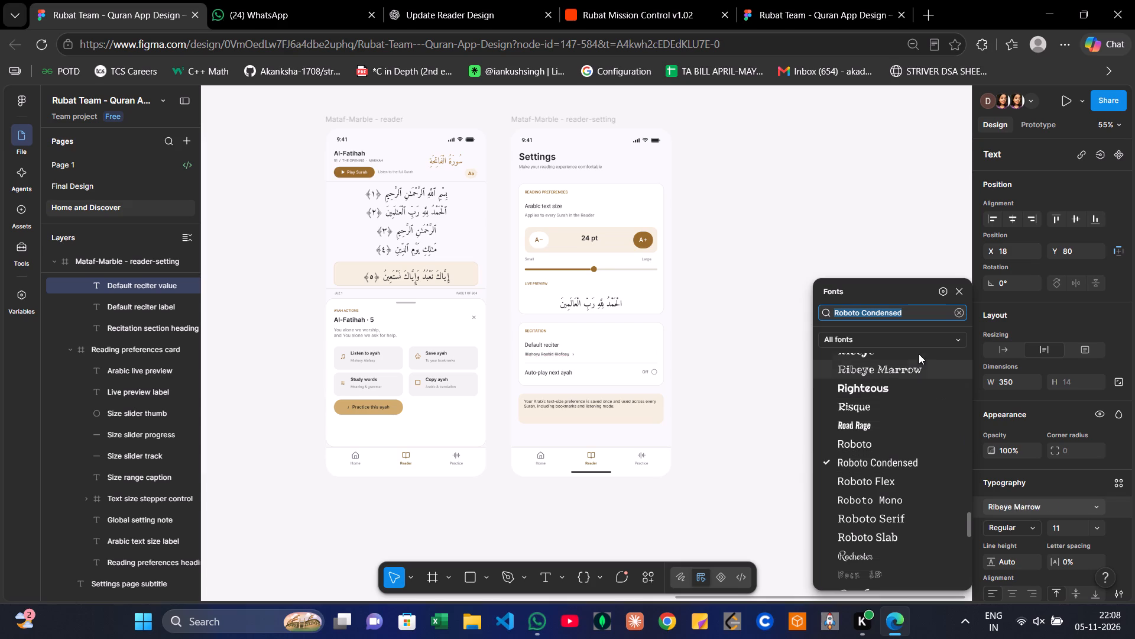
type("robo")
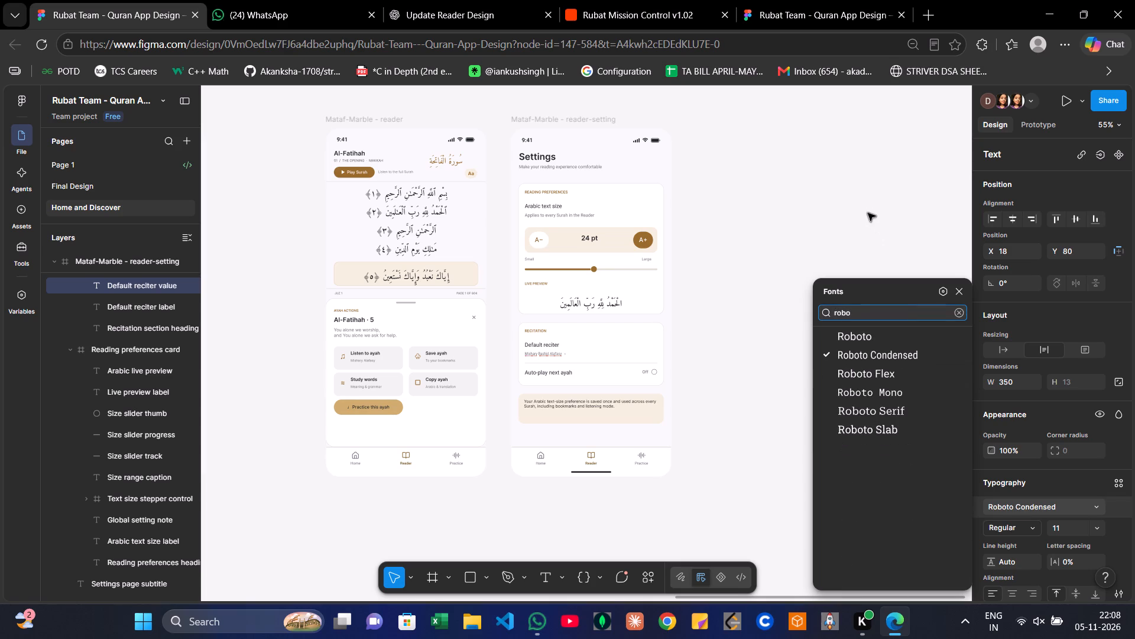
left_click(851, 342)
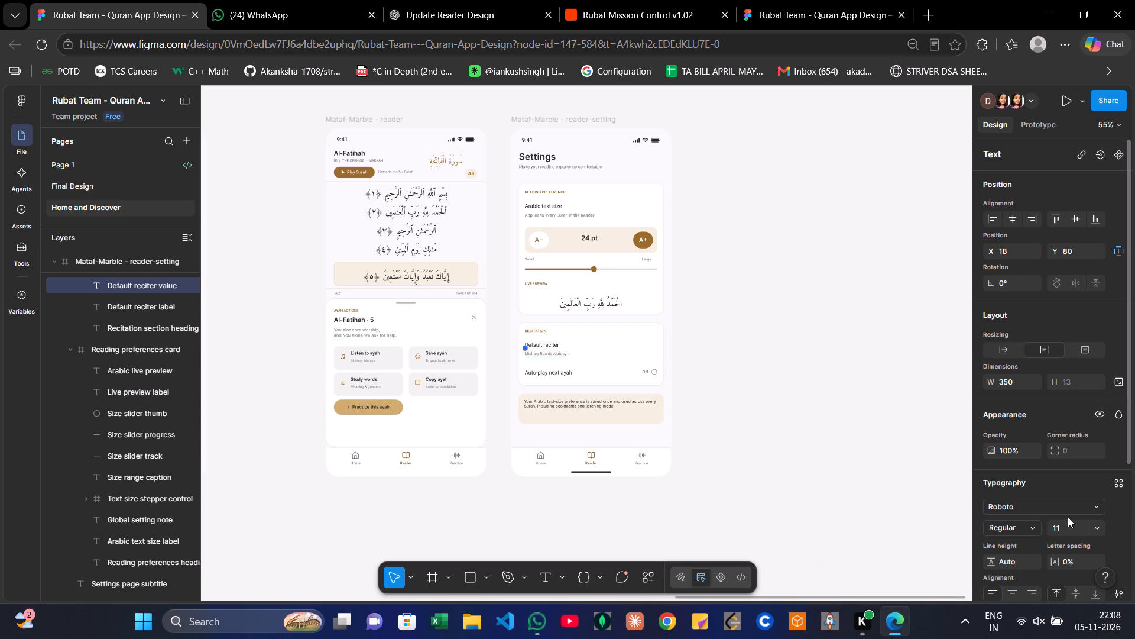
double_click(1074, 523)
type("12")
key("Return")
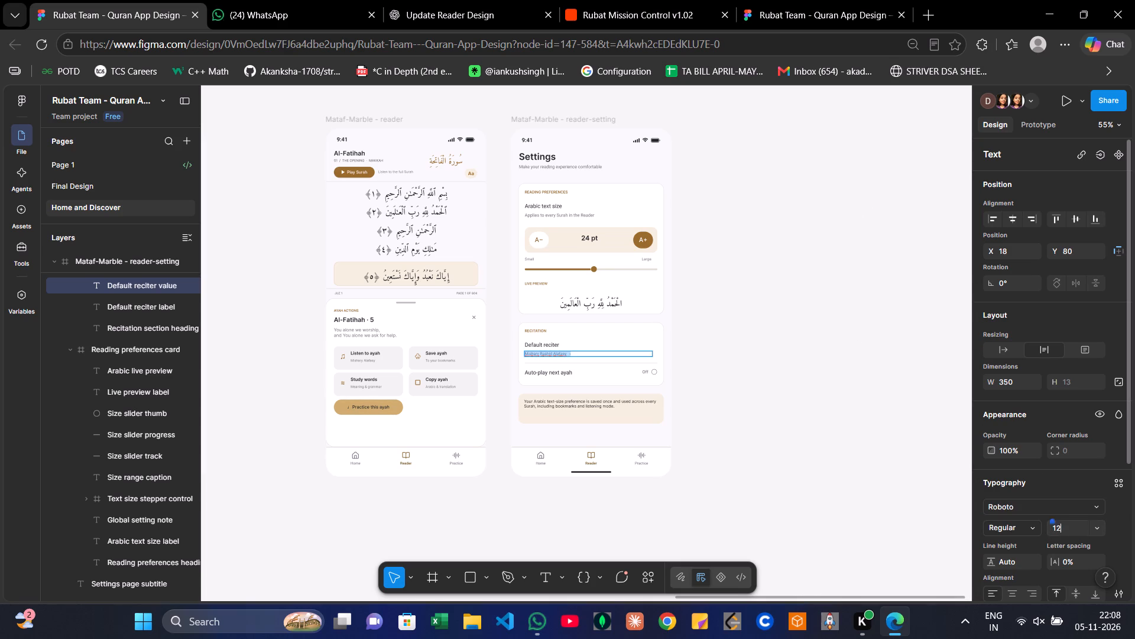
left_click(799, 421)
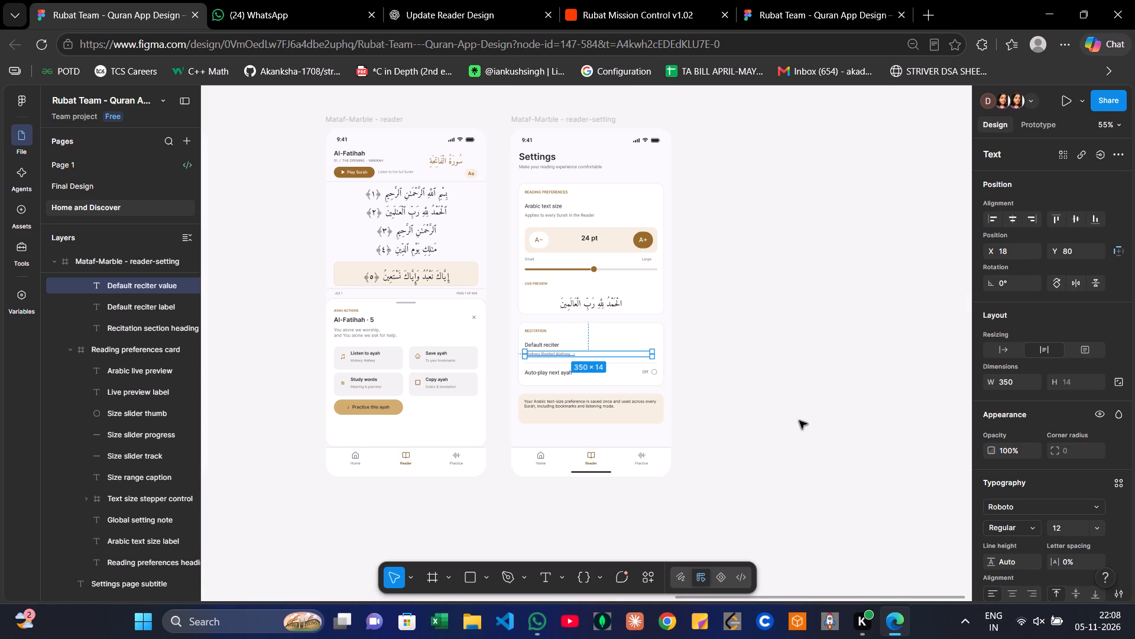
Set the "Small … Large" size range caption above the text size slider to Roboto, size 12.
double_click(529, 258)
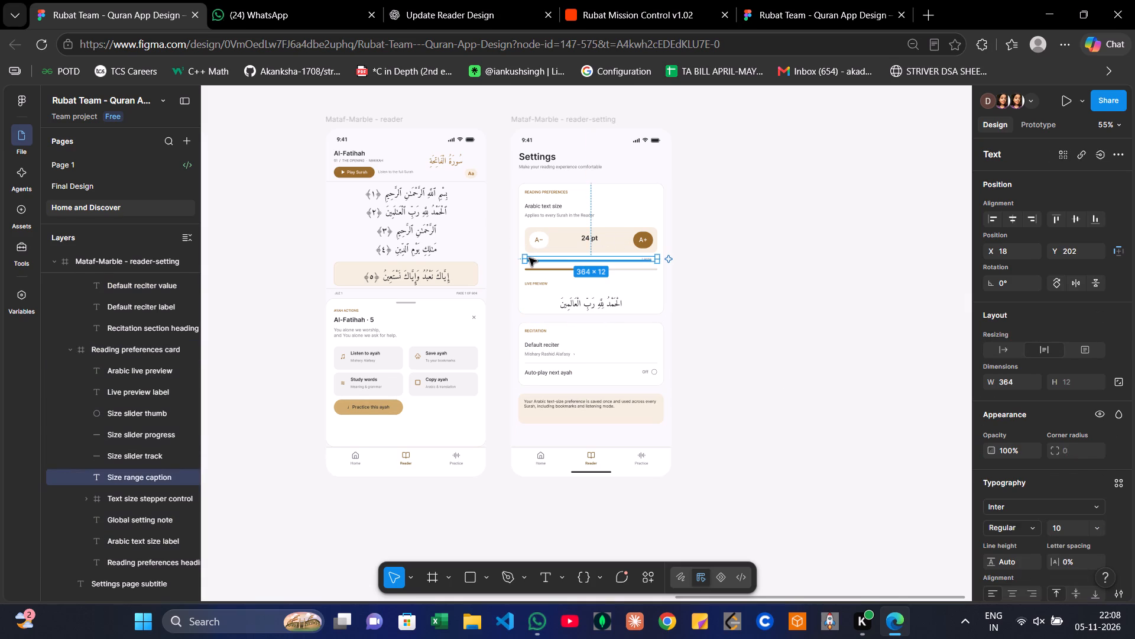
left_click(998, 506)
type("robo")
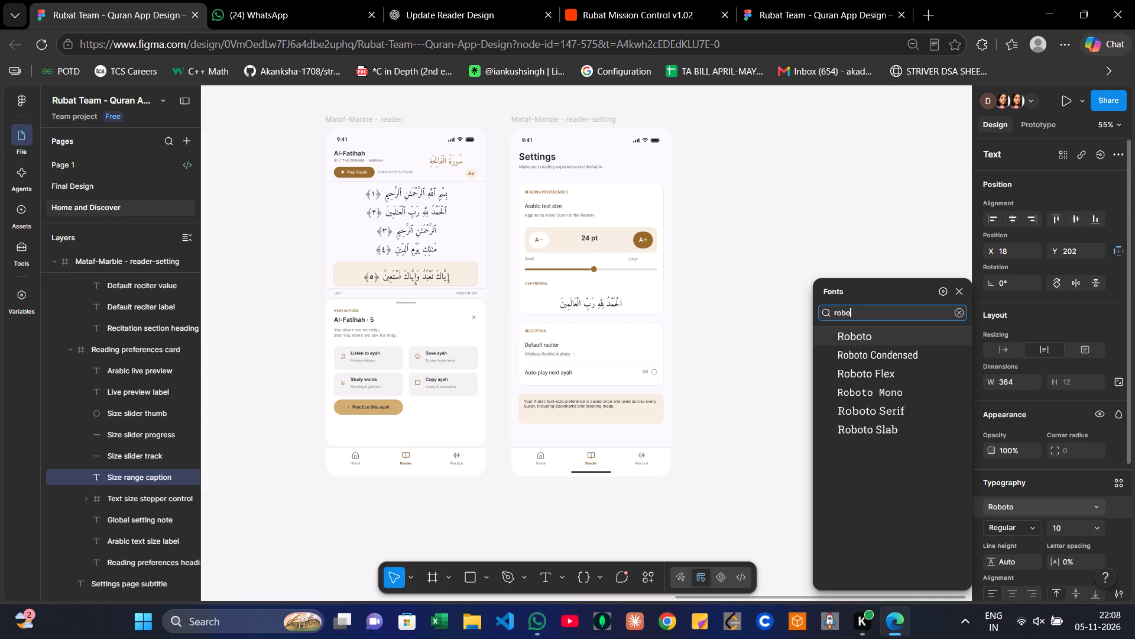
key("Return")
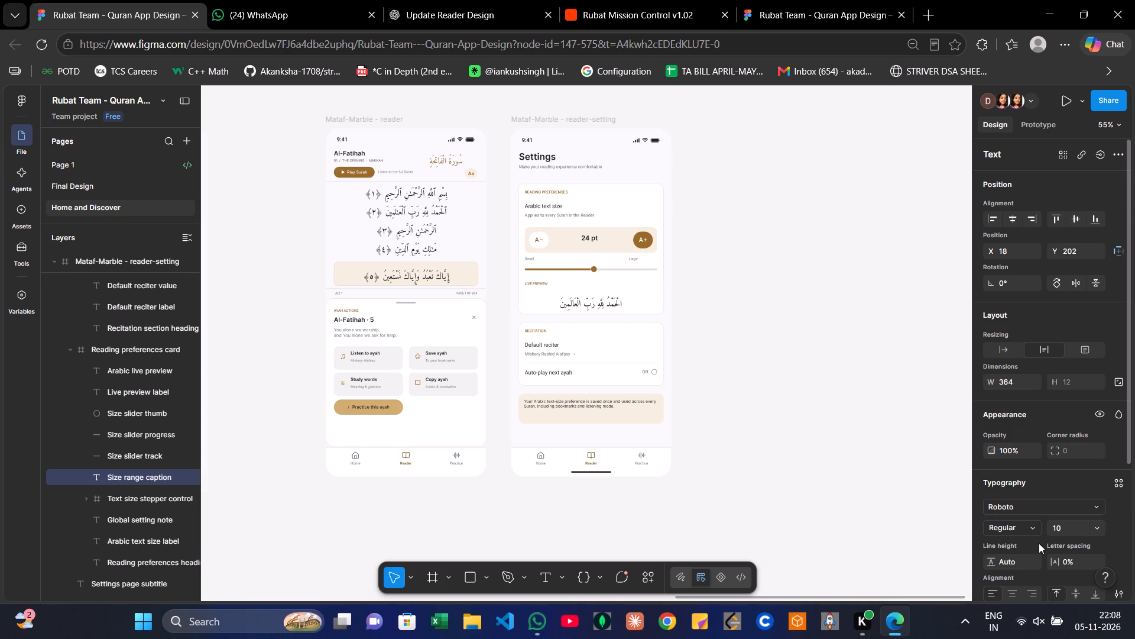
double_click(1066, 522)
type("12")
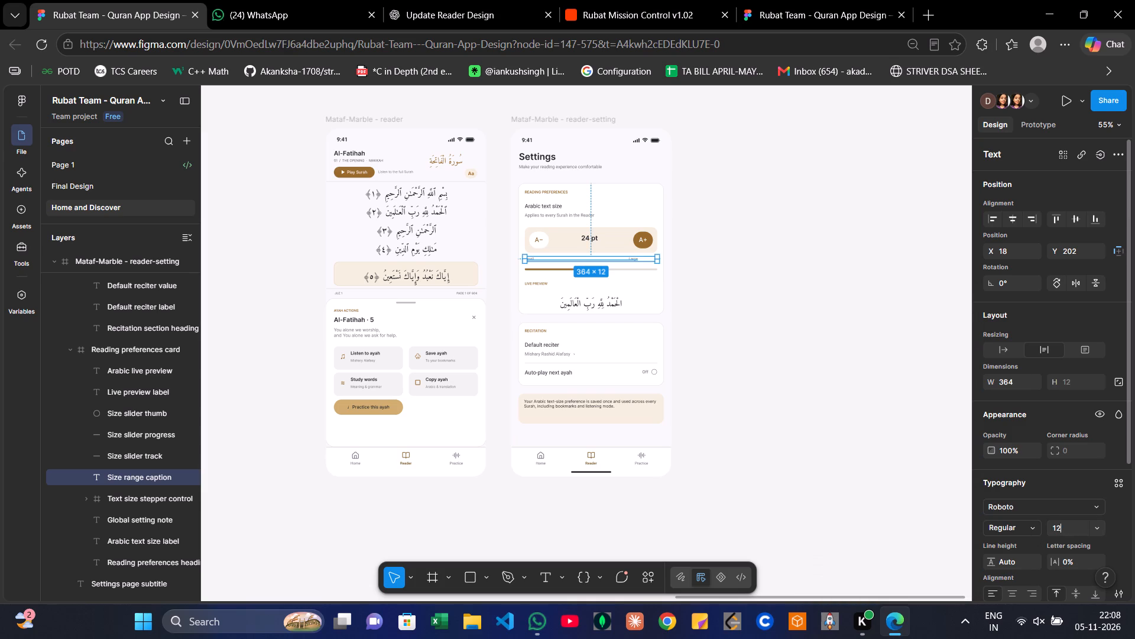
key("Return")
left_click(883, 302)
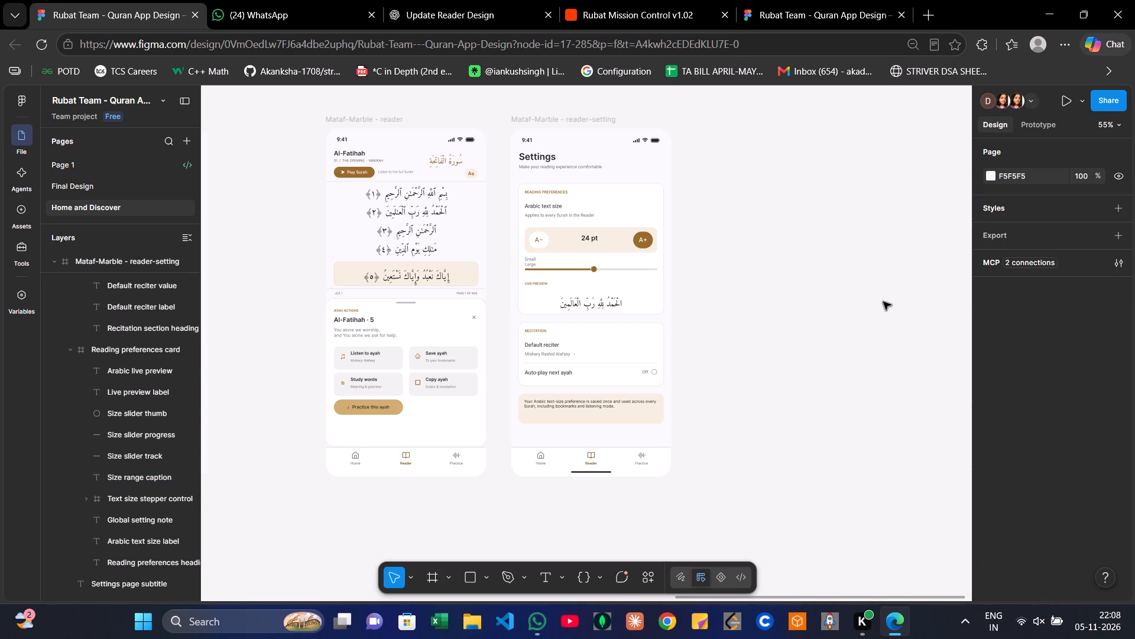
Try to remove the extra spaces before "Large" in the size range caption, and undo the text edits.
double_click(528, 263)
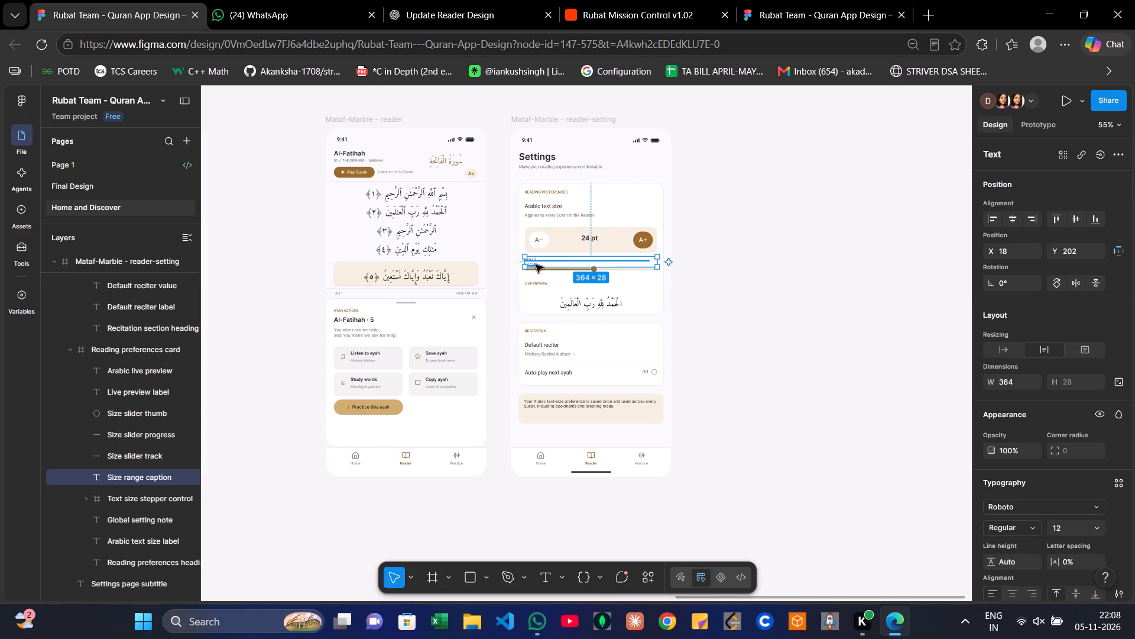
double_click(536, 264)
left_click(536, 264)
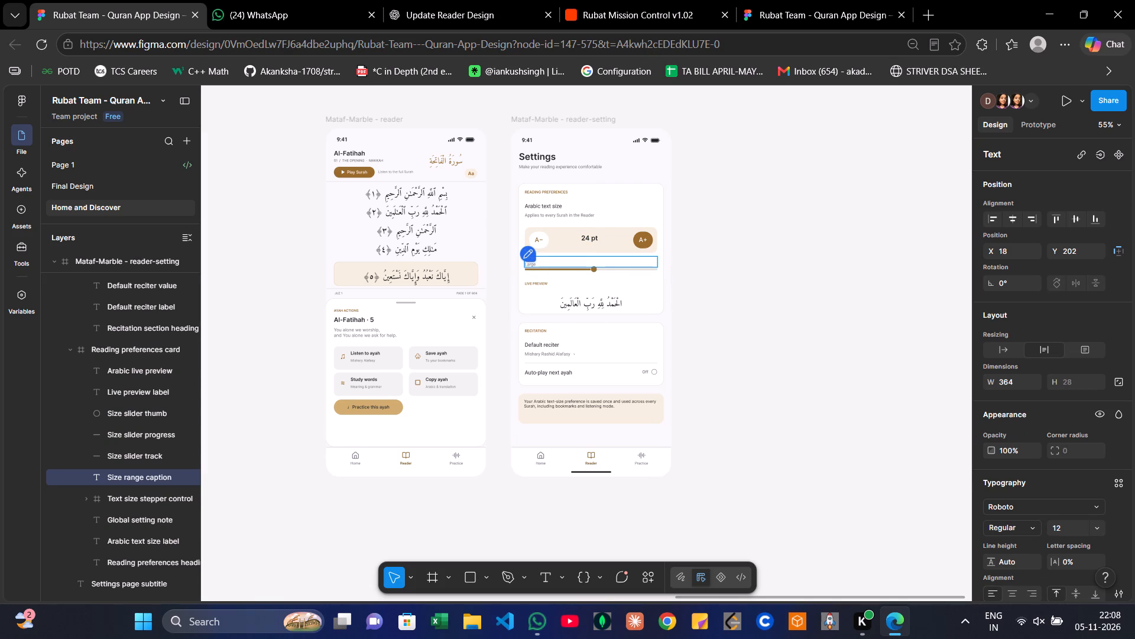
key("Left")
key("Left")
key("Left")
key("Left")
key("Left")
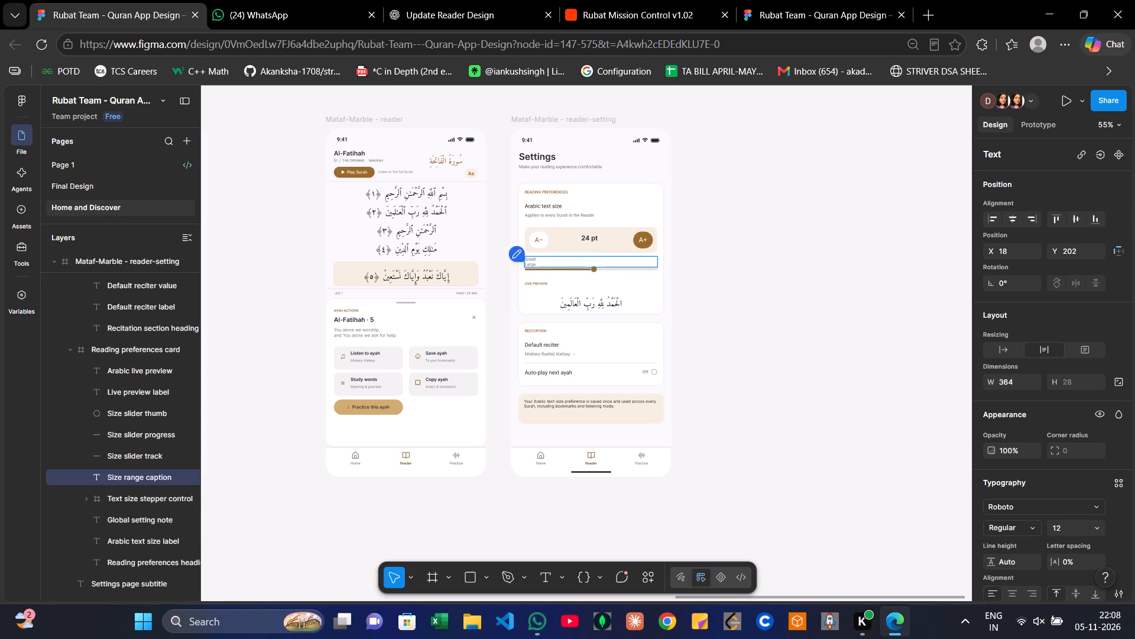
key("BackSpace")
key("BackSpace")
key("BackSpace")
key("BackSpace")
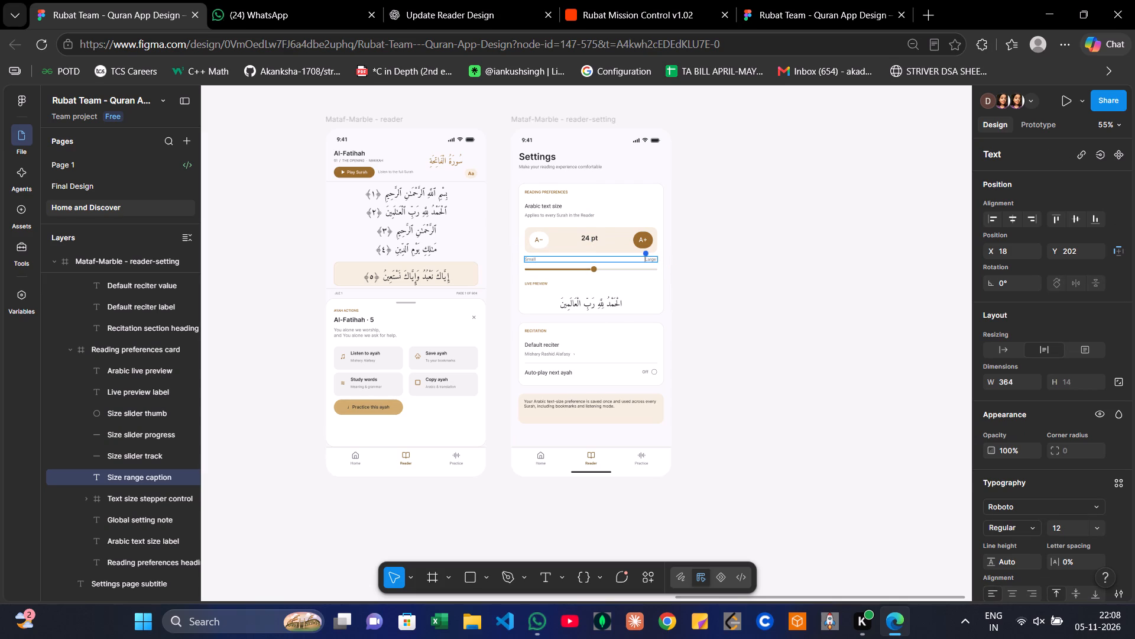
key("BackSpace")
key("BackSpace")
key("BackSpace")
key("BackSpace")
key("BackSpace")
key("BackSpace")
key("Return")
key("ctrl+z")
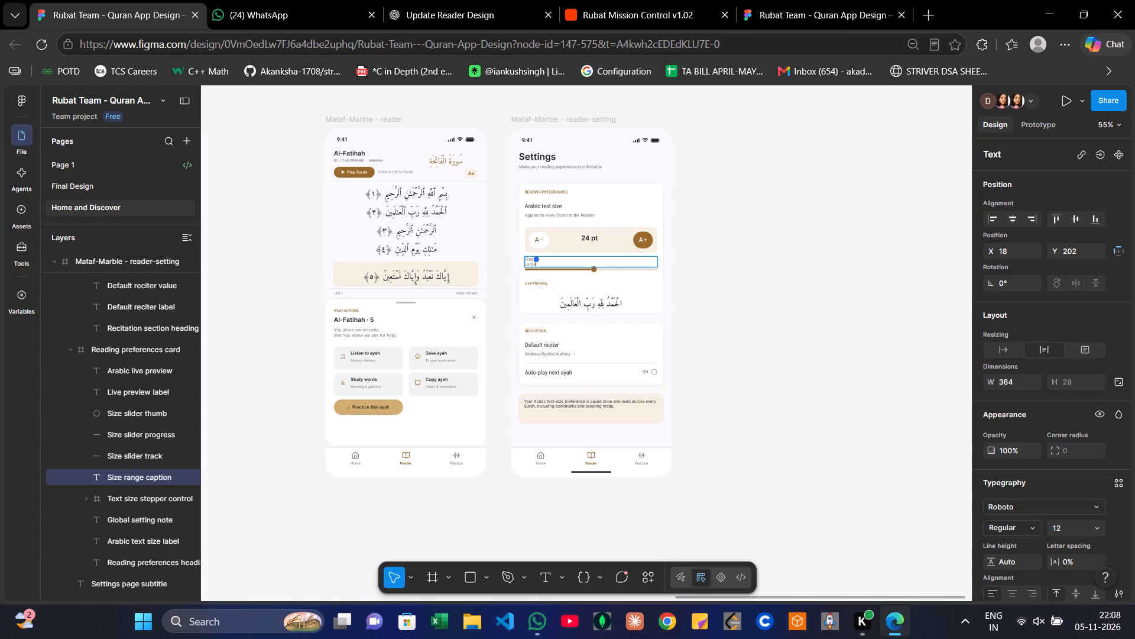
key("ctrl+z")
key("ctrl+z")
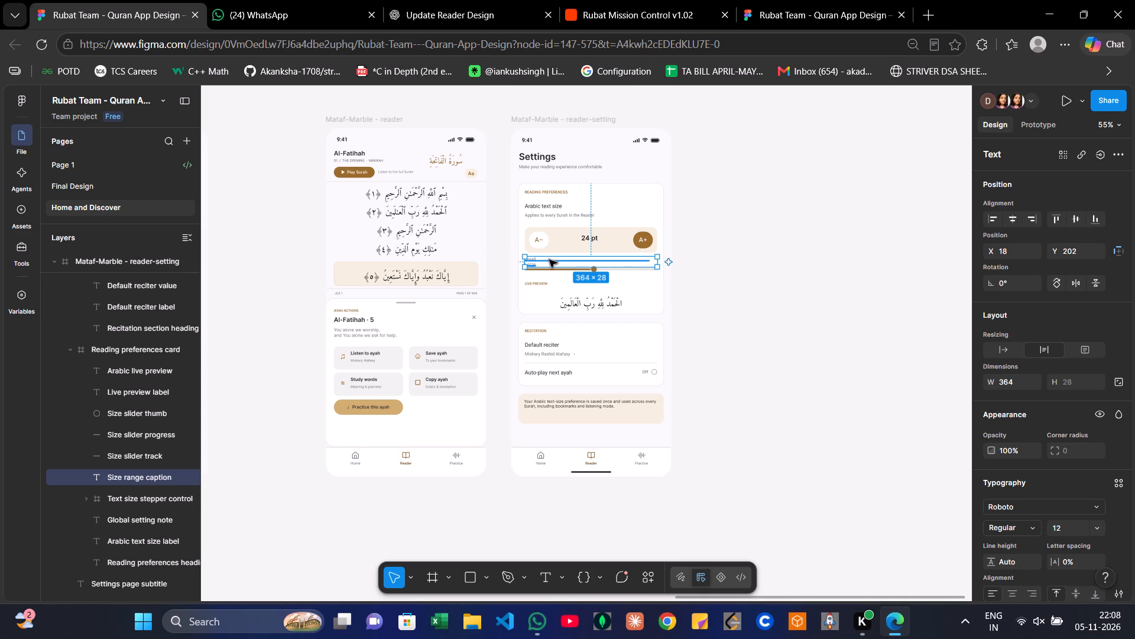
Delete extra spaces before "Large" in the size range caption so "Small" and "Large" share one line.
triple_click(540, 263)
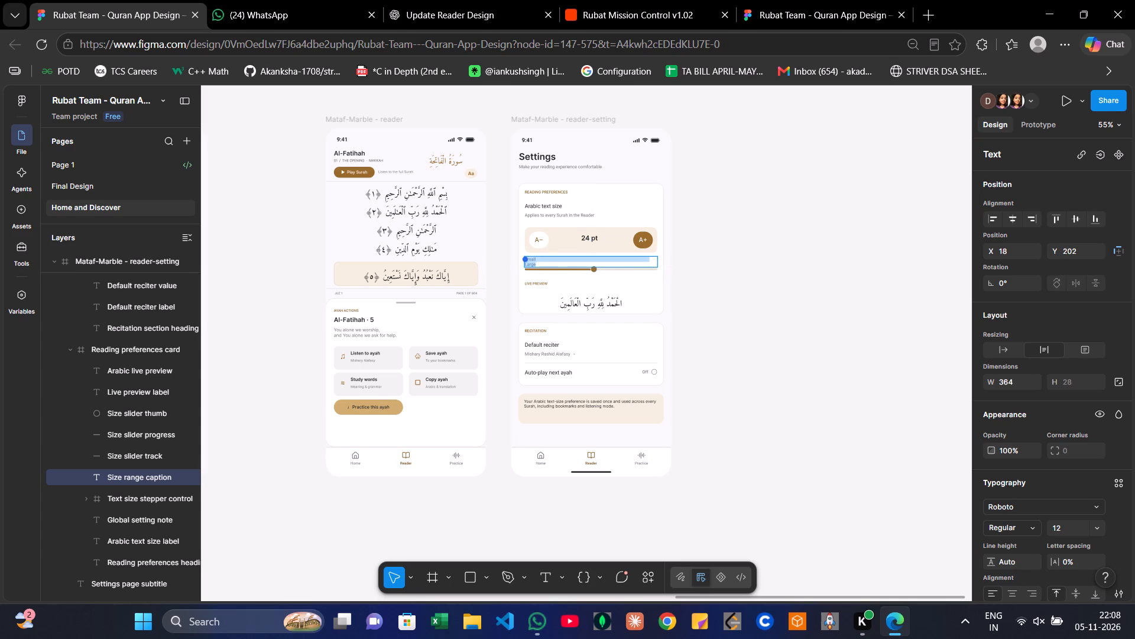
key("Left")
key("Left")
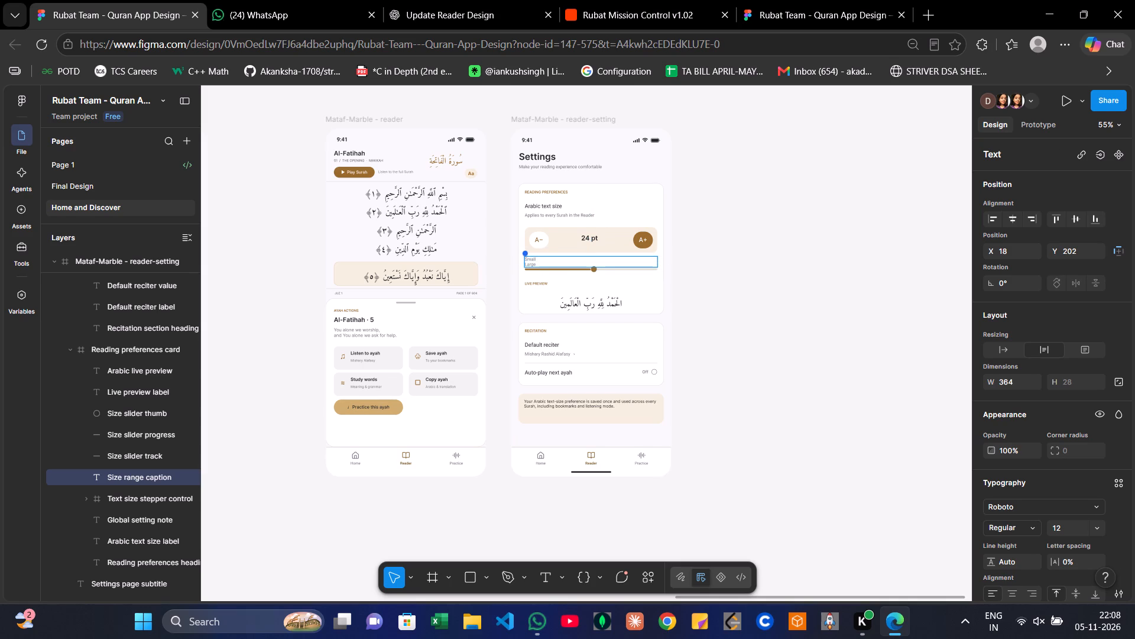
key("Down")
key("BackSpace")
key("BackSpace")
key("BackSpace")
key("BackSpace")
key("BackSpace")
key("BackSpace")
key("BackSpace")
key("BackSpace")
key("BackSpace")
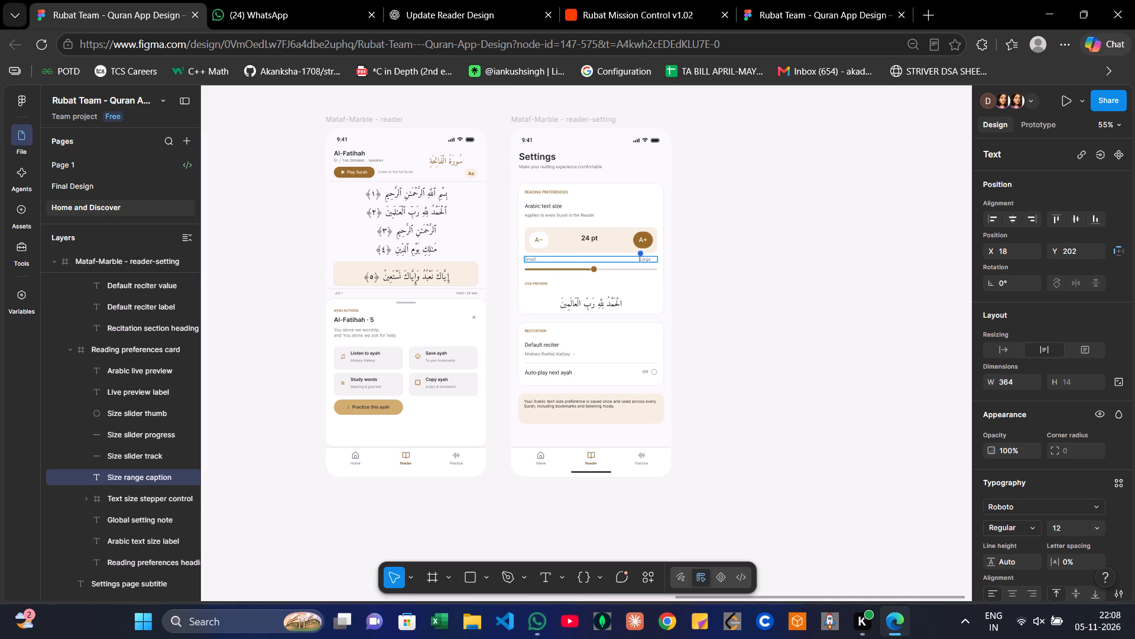
key("BackSpace")
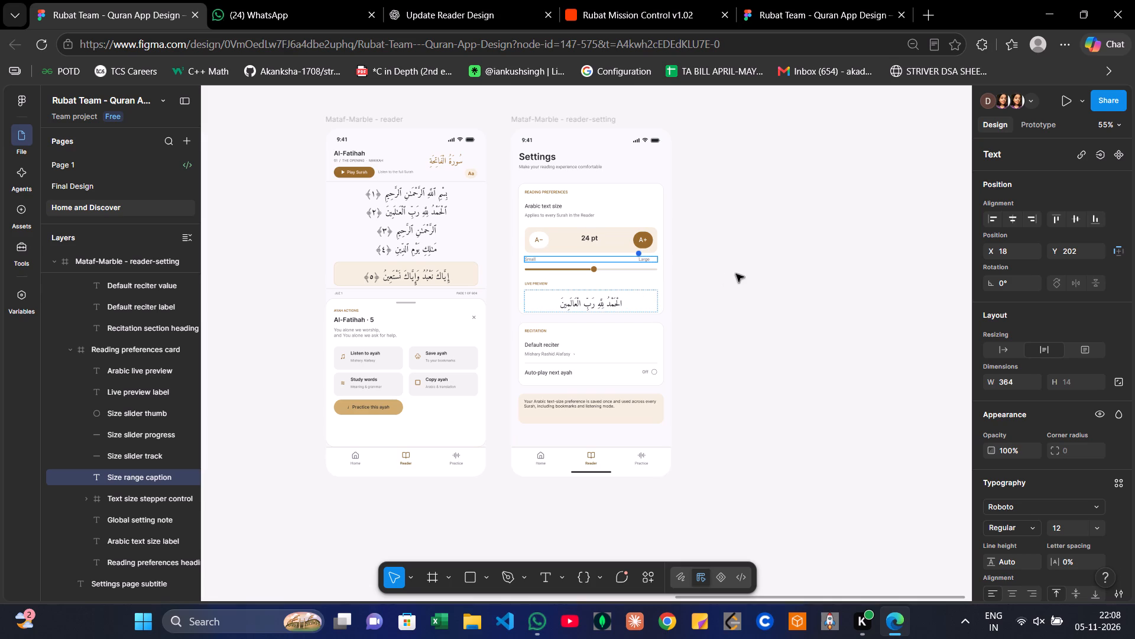
left_click(736, 274)
left_click(736, 274)
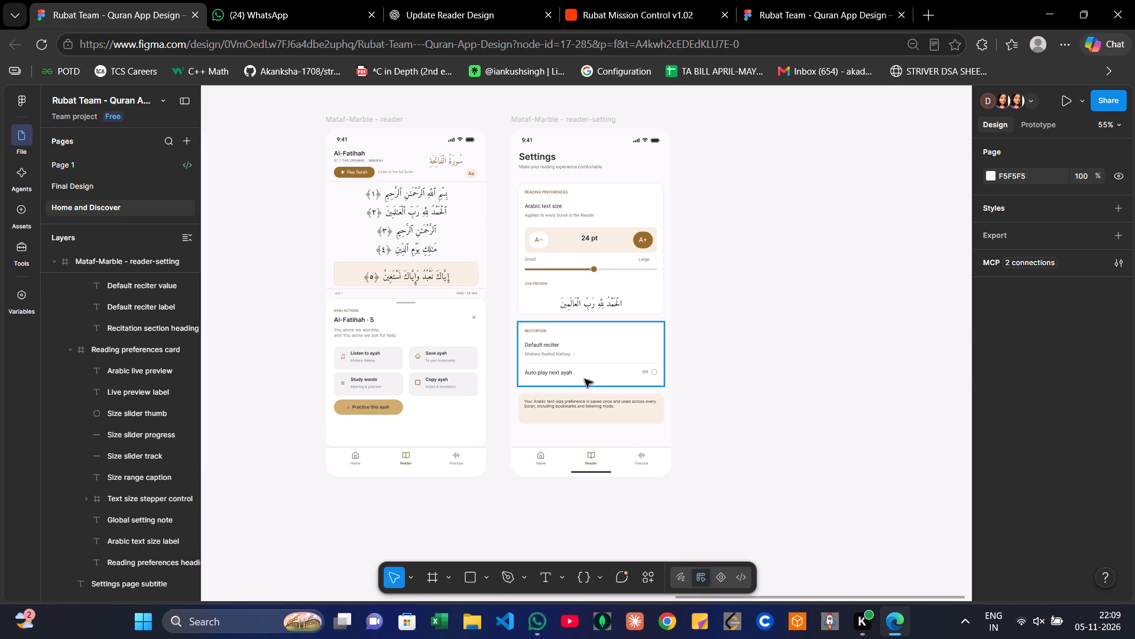
Set the global setting explanation text in the beige card below the Recitation card to Roboto, size 12.
triple_click(579, 404)
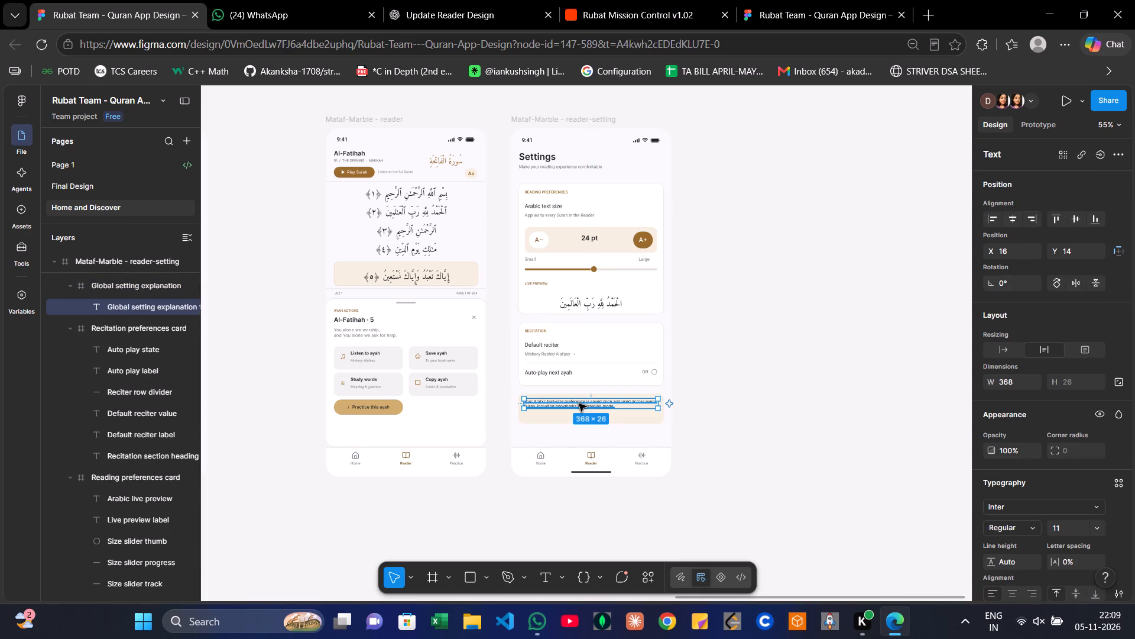
left_click(1003, 504)
type("ro")
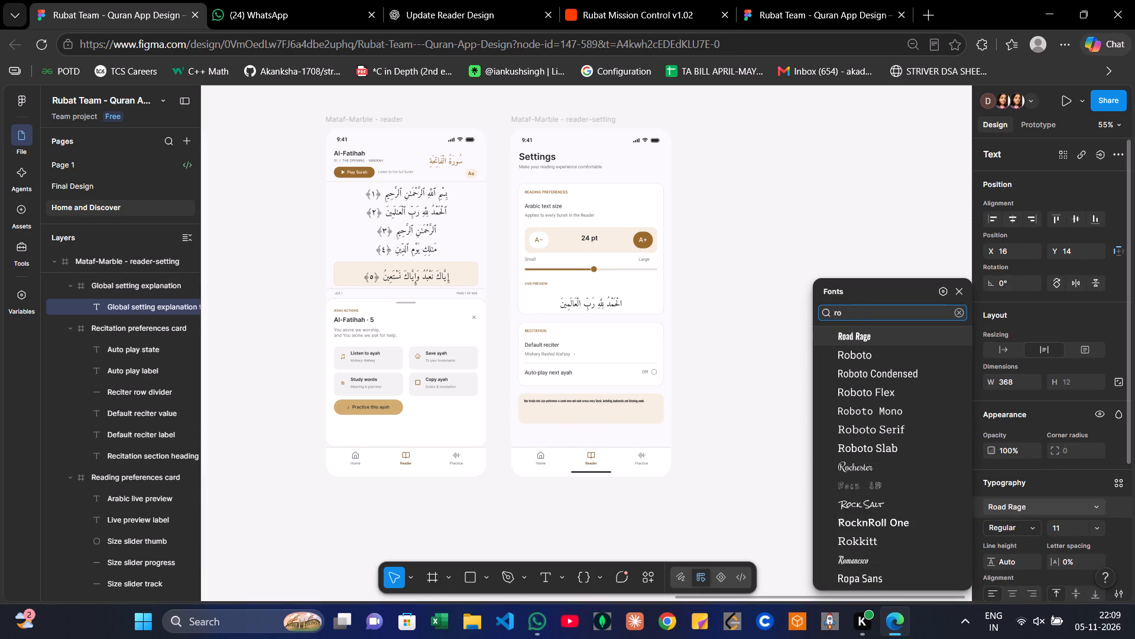
left_click(890, 352)
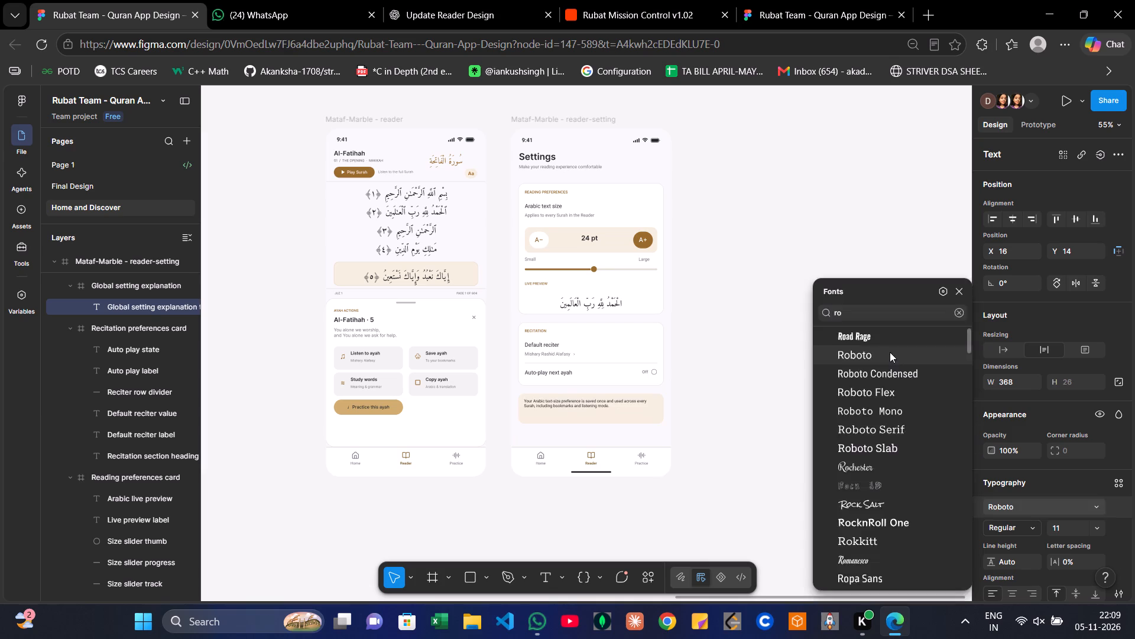
double_click(1074, 534)
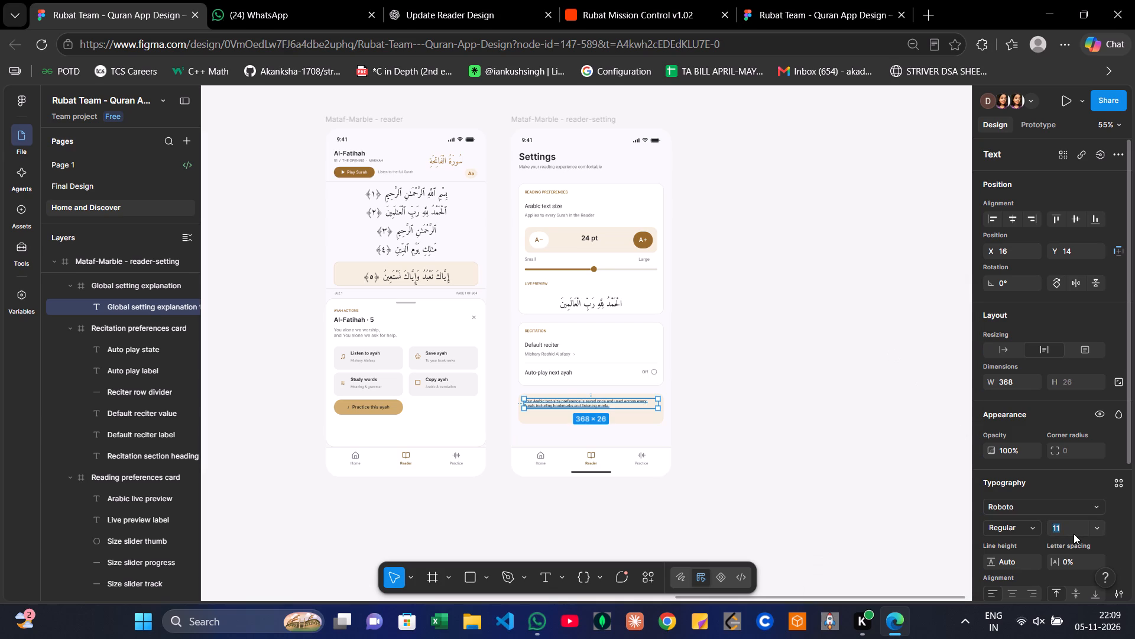
type("12")
key("Return")
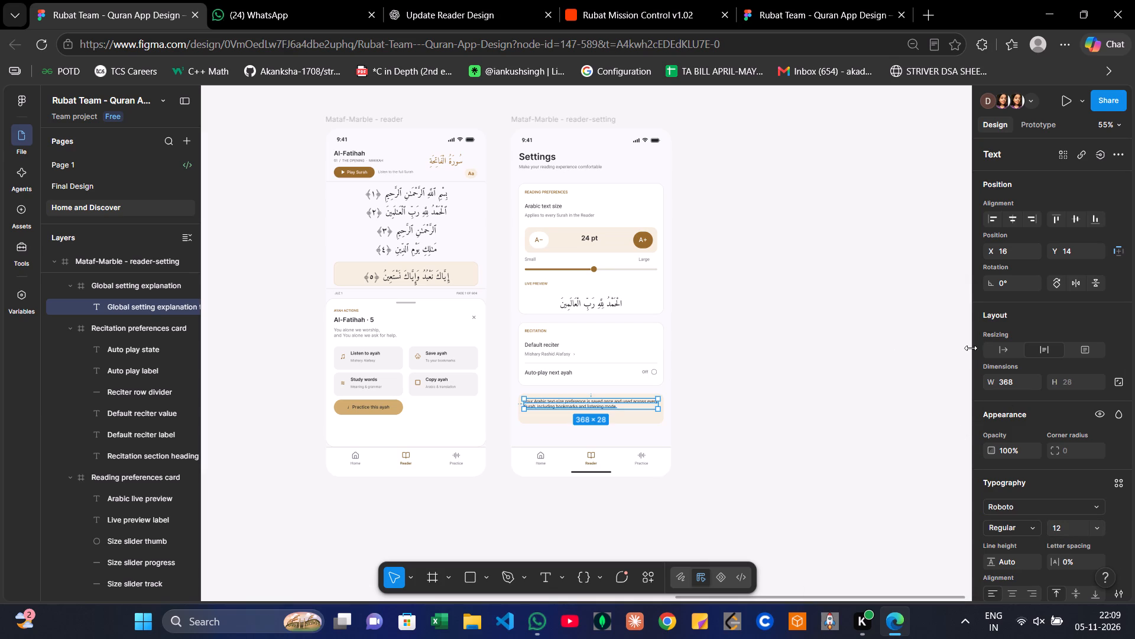
left_click(834, 333)
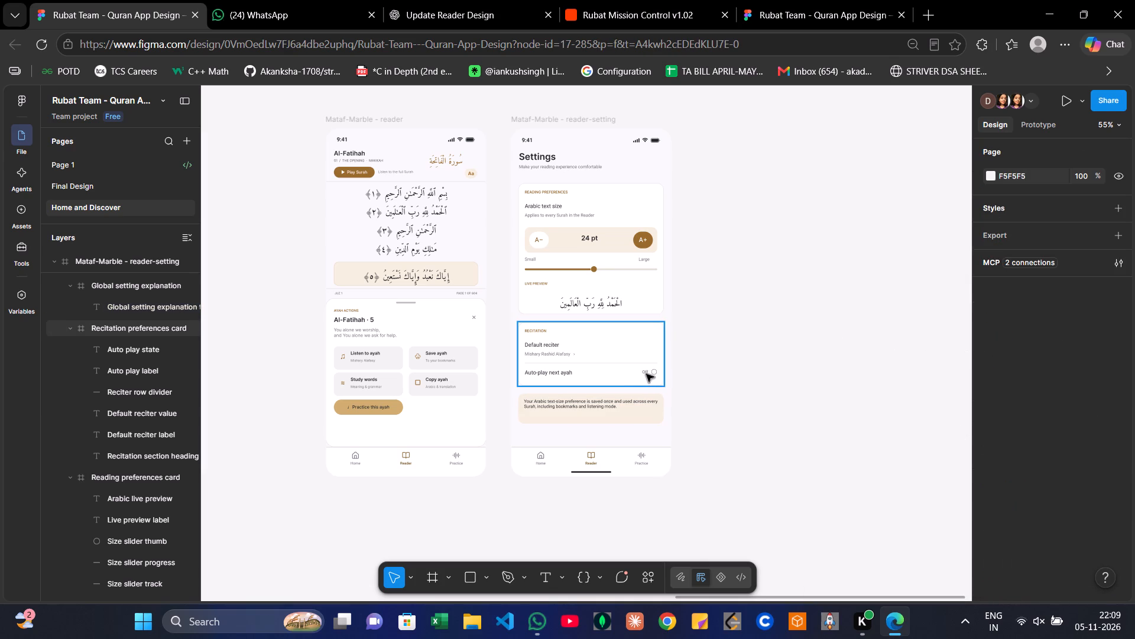
Set the "LIVE PREVIEW" label in the Reading preferences card to Roboto, size 12.
double_click(539, 283)
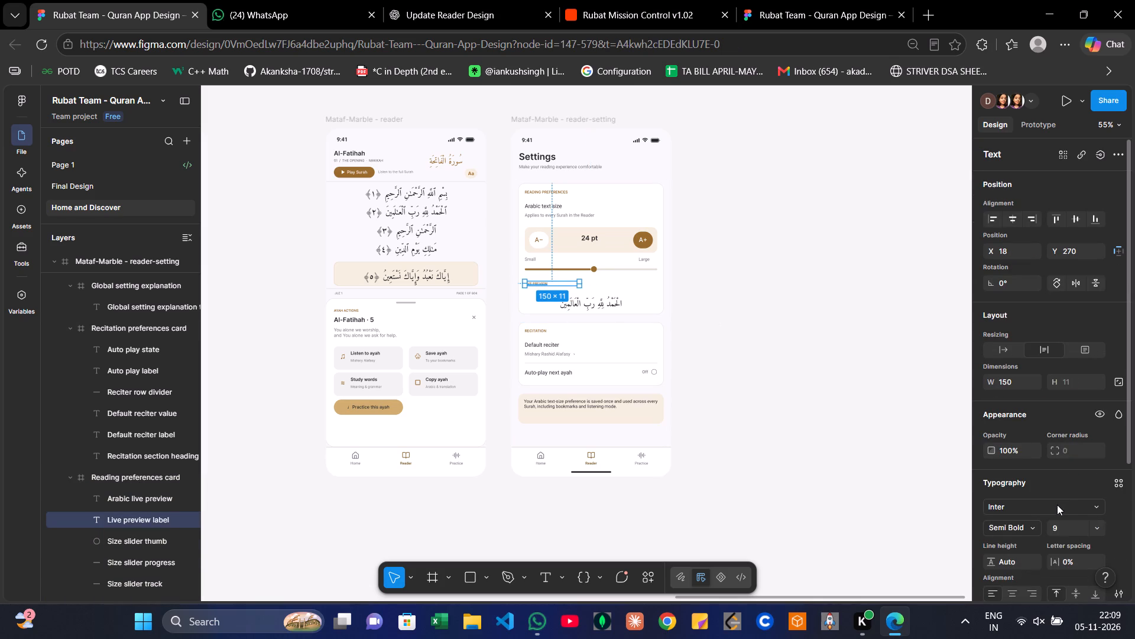
left_click(1057, 505)
type("robo")
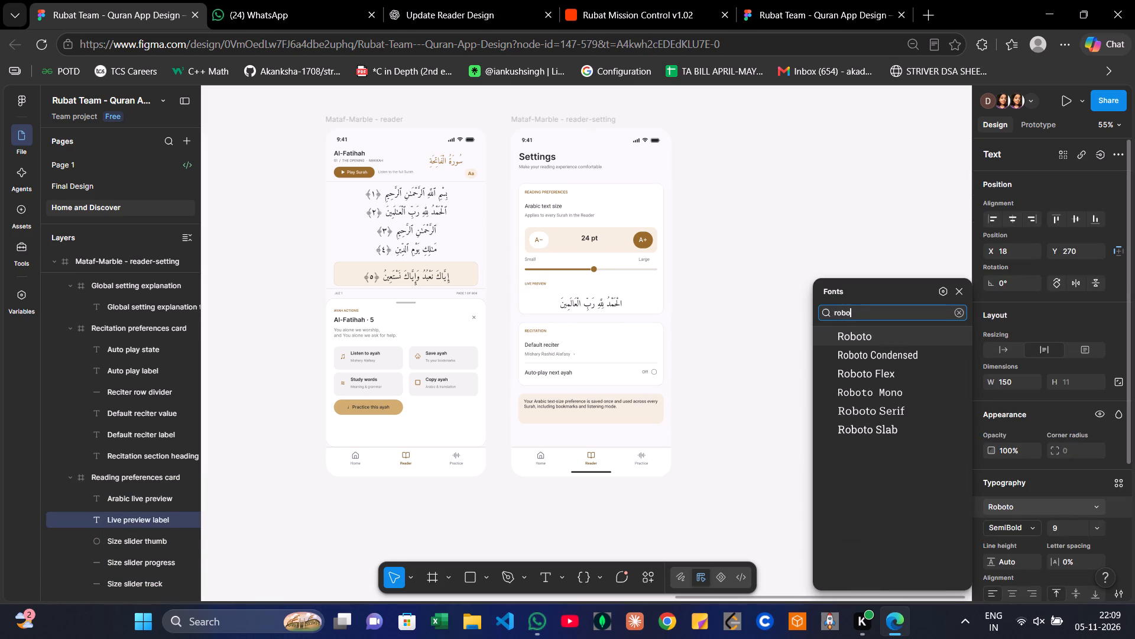
left_click(935, 331)
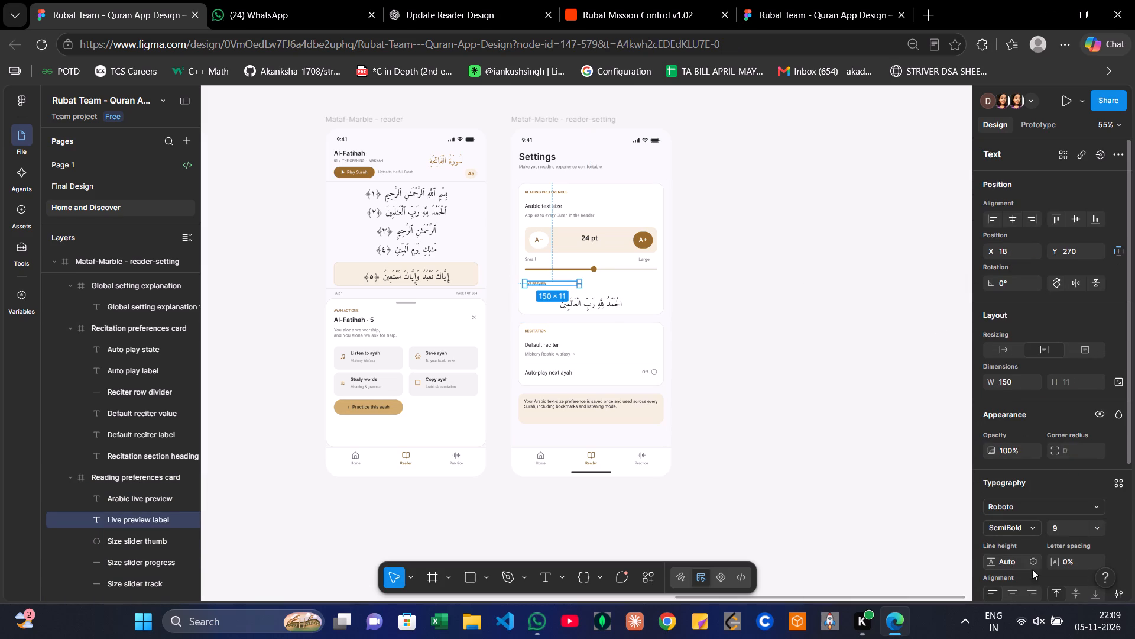
double_click(1058, 524)
type("12")
key("Return")
left_click(832, 366)
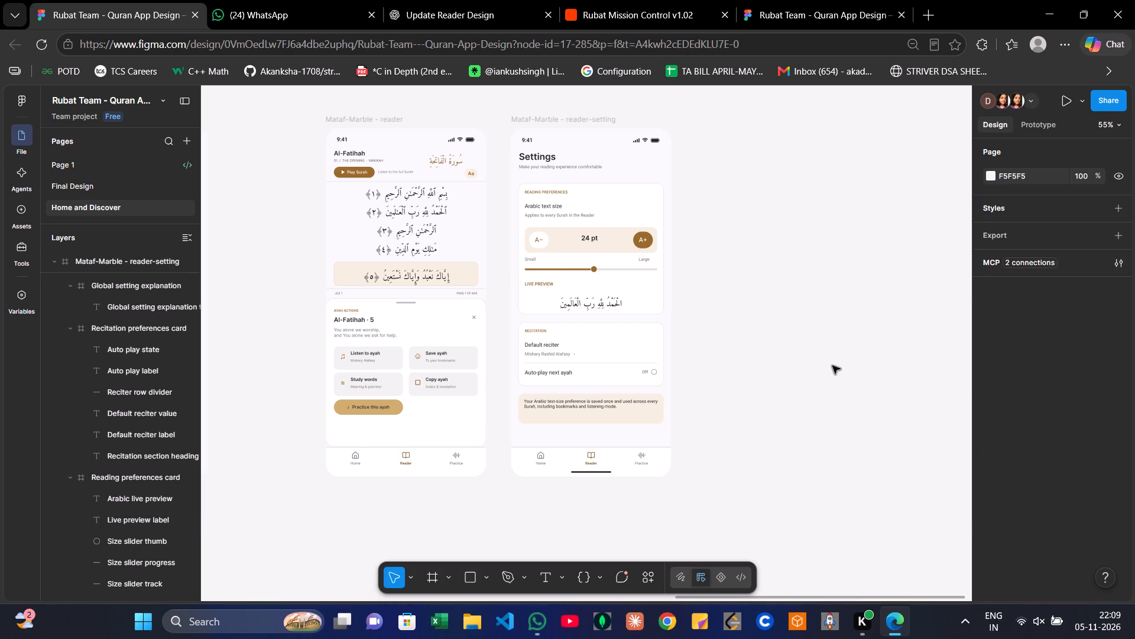
Set the "READING PREFERENCES" heading of the first settings card to Roboto, size 12.
double_click(550, 193)
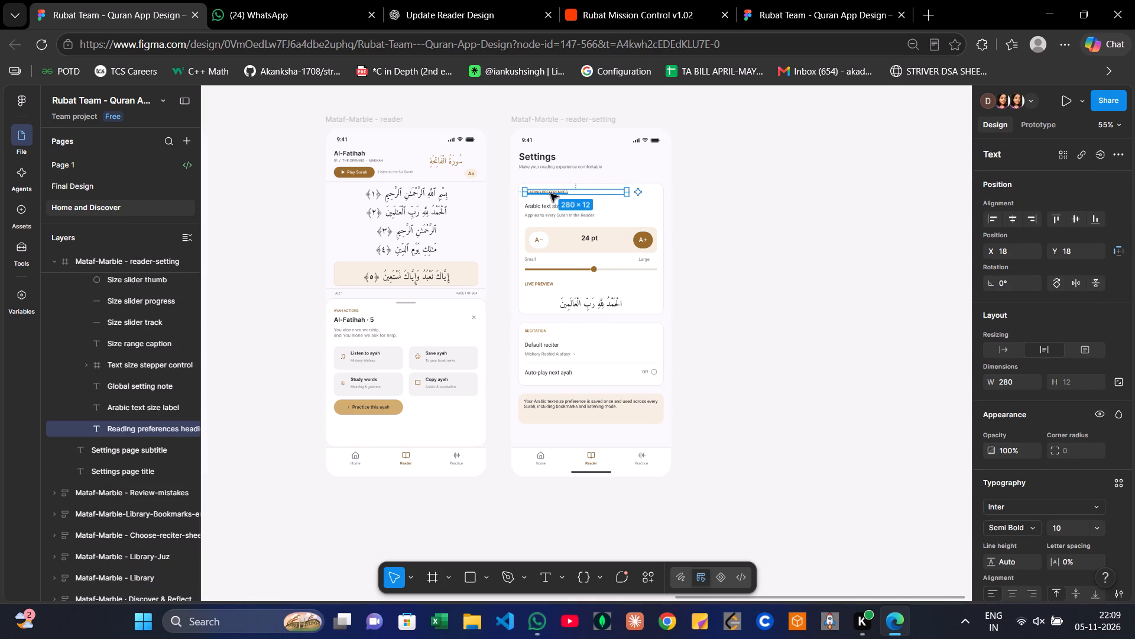
left_click(1020, 505)
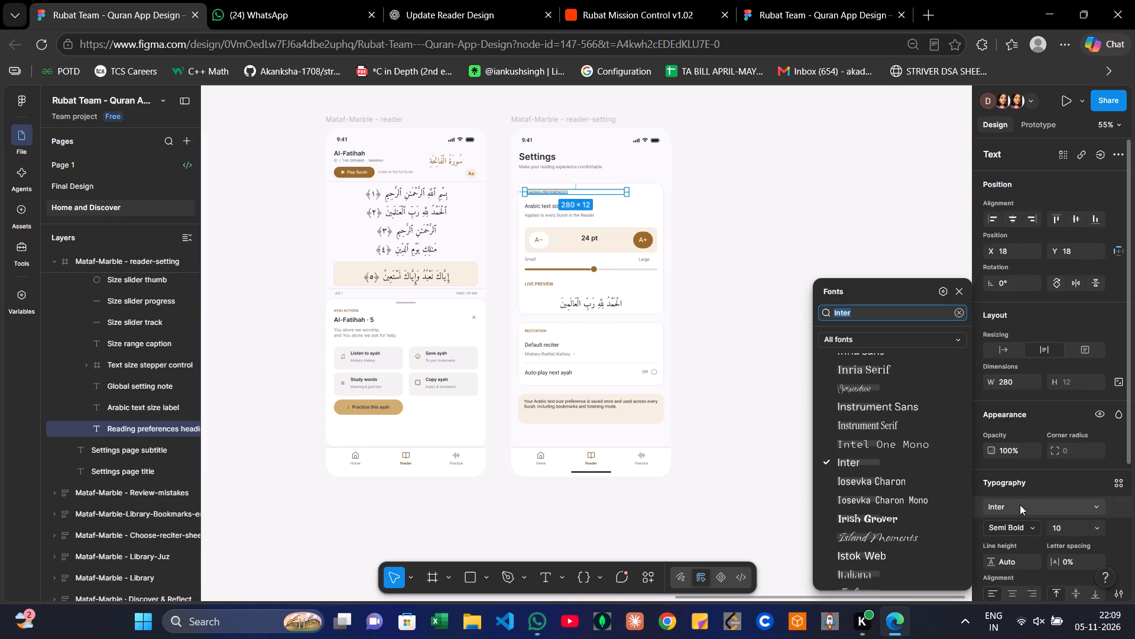
type("robo")
key("Return")
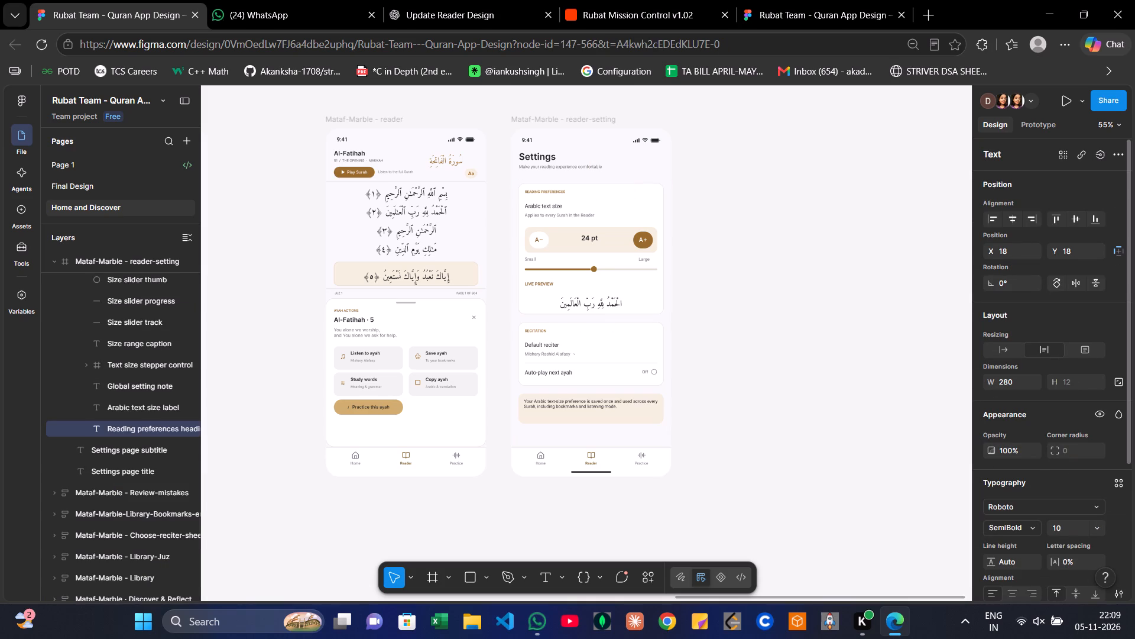
double_click(1072, 527)
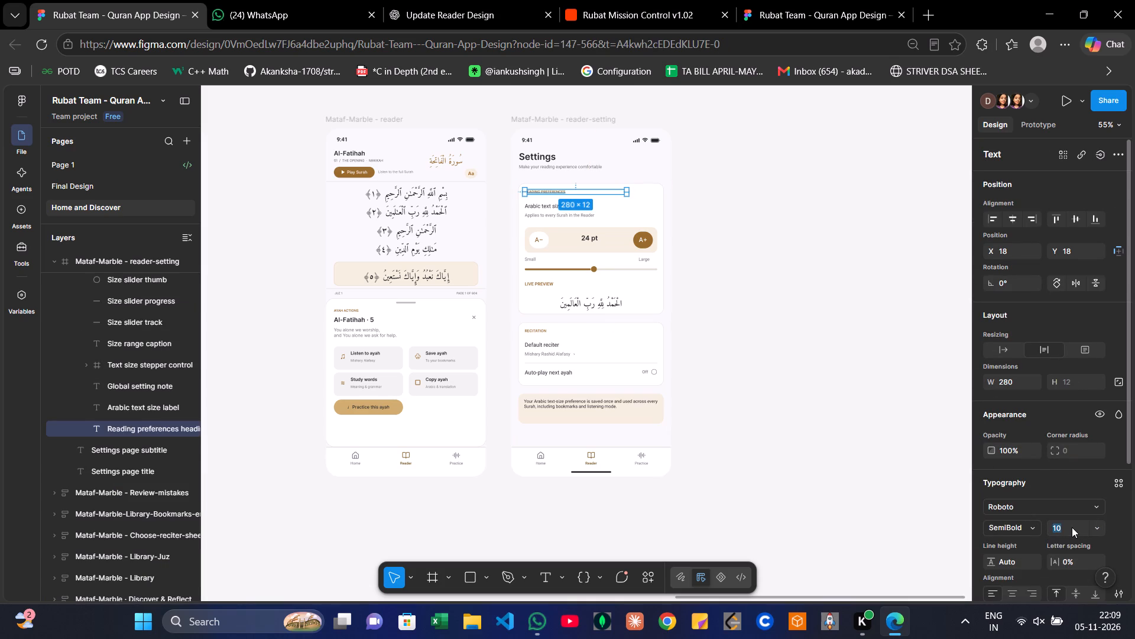
type("12")
key("Return")
left_click(878, 320)
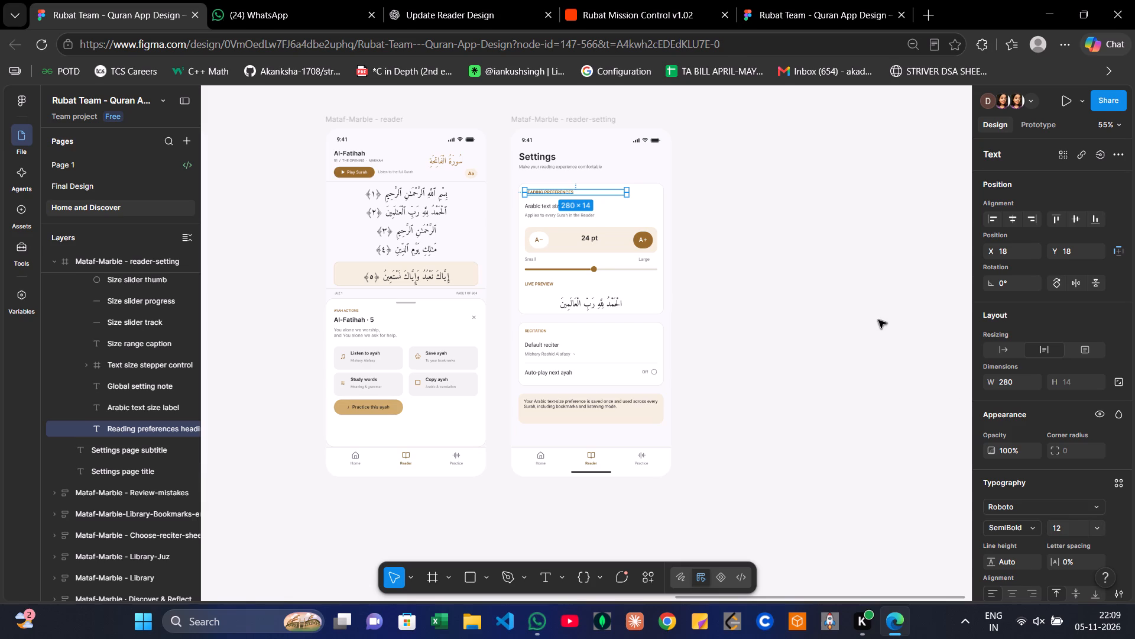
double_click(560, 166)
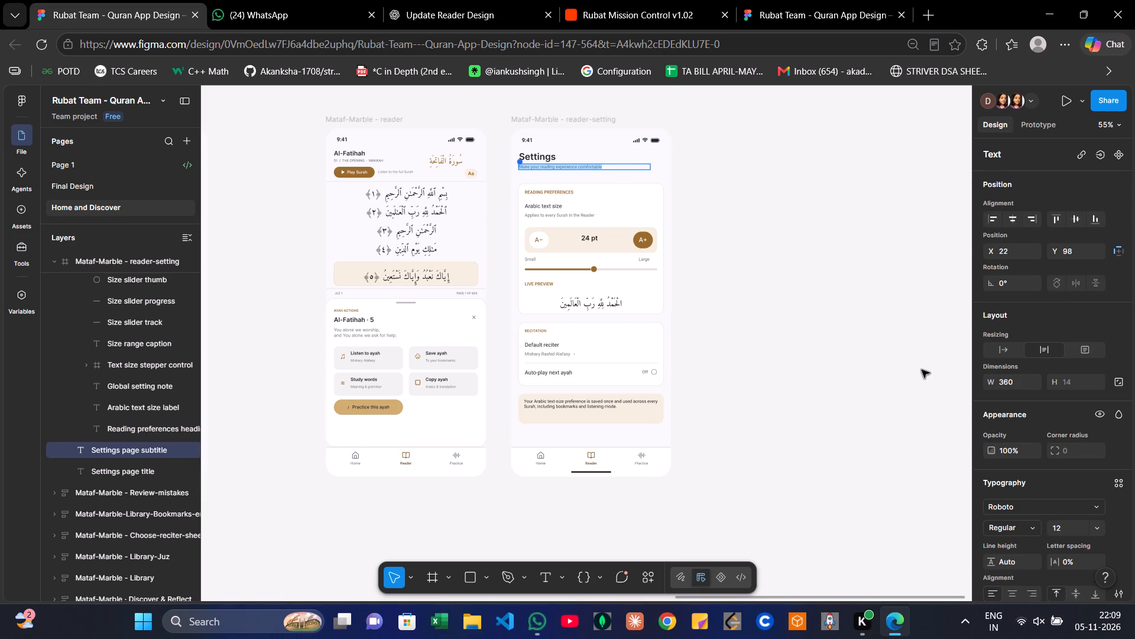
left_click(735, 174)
Set the "Off" auto-play state text in the Recitation card to Roboto Regular, size 12.
scroll(735, 174, "down", 1)
scroll(735, 174, "up", 1)
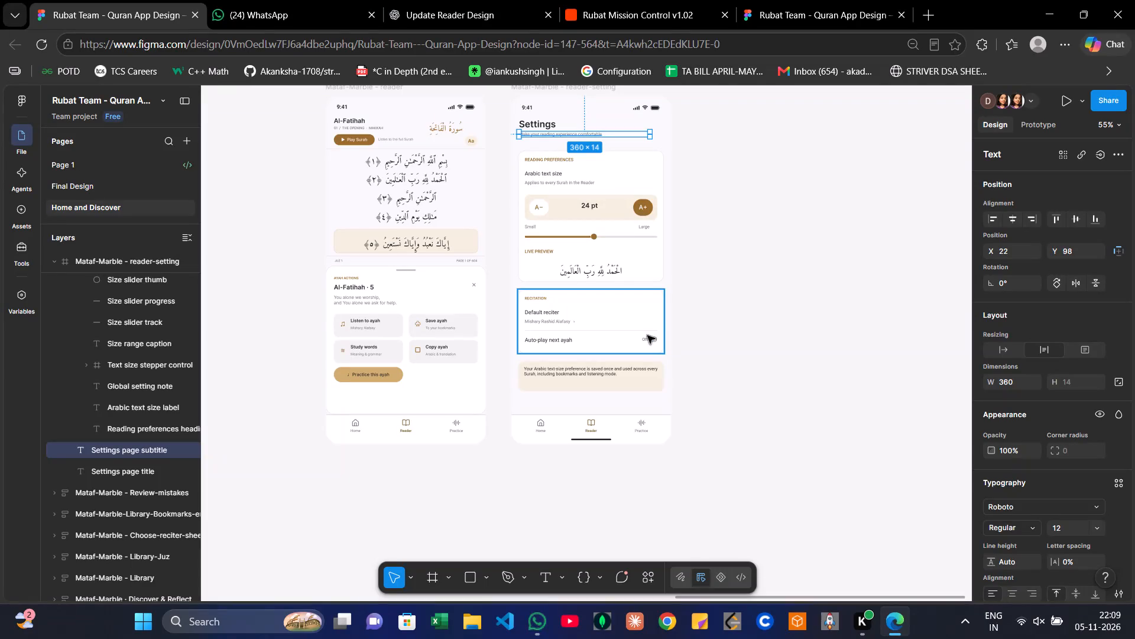
triple_click(644, 340)
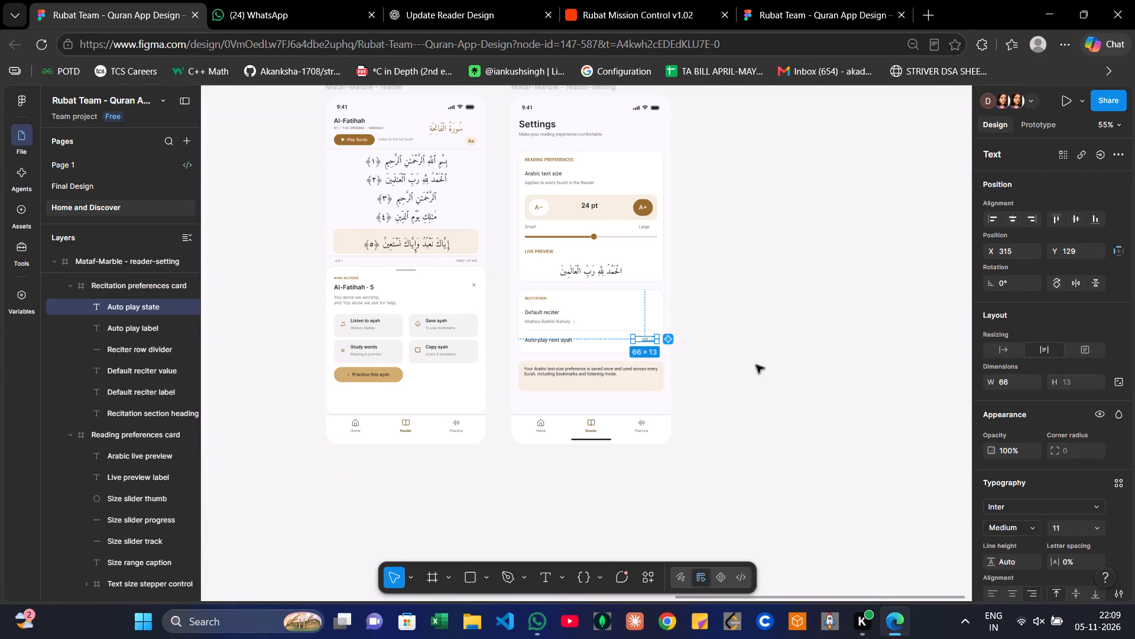
left_click(1016, 506)
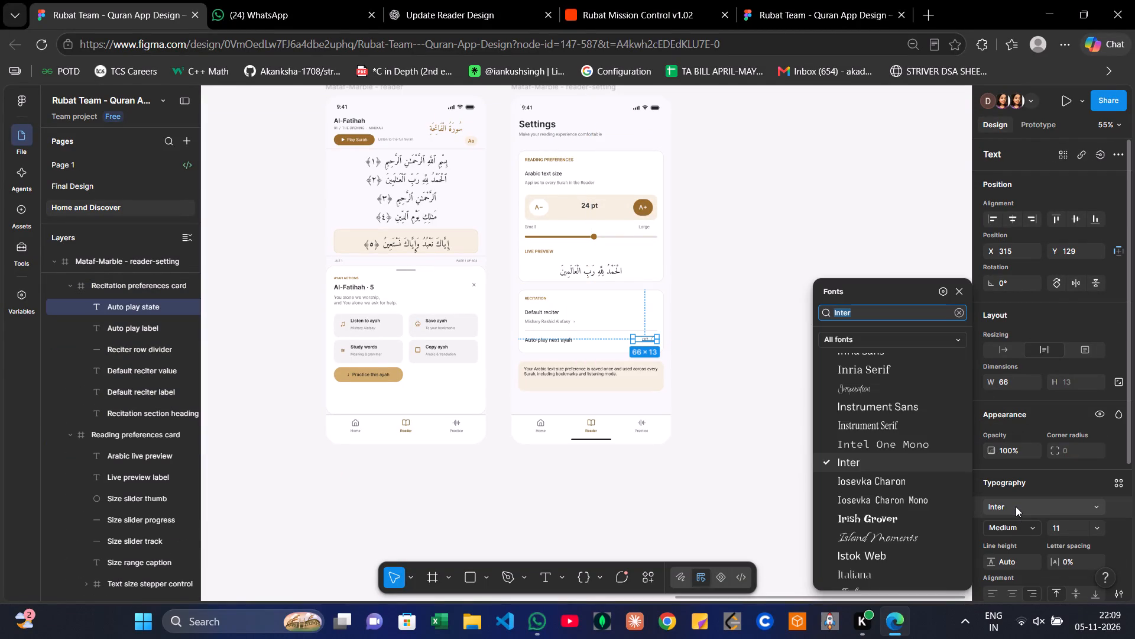
type("robo")
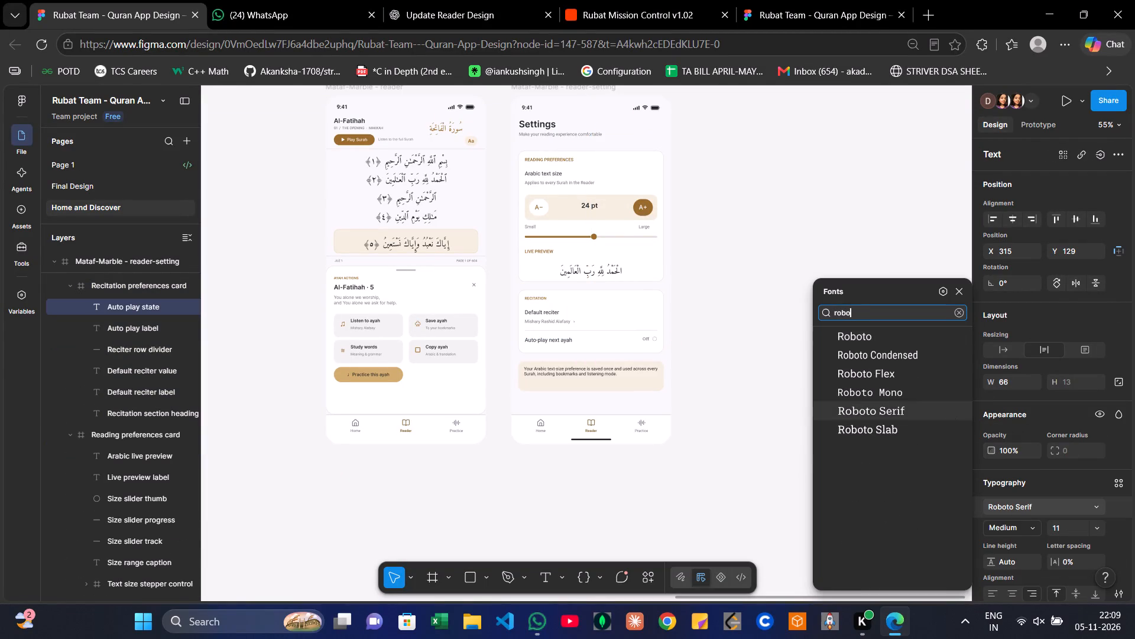
key("Return")
left_click(1012, 509)
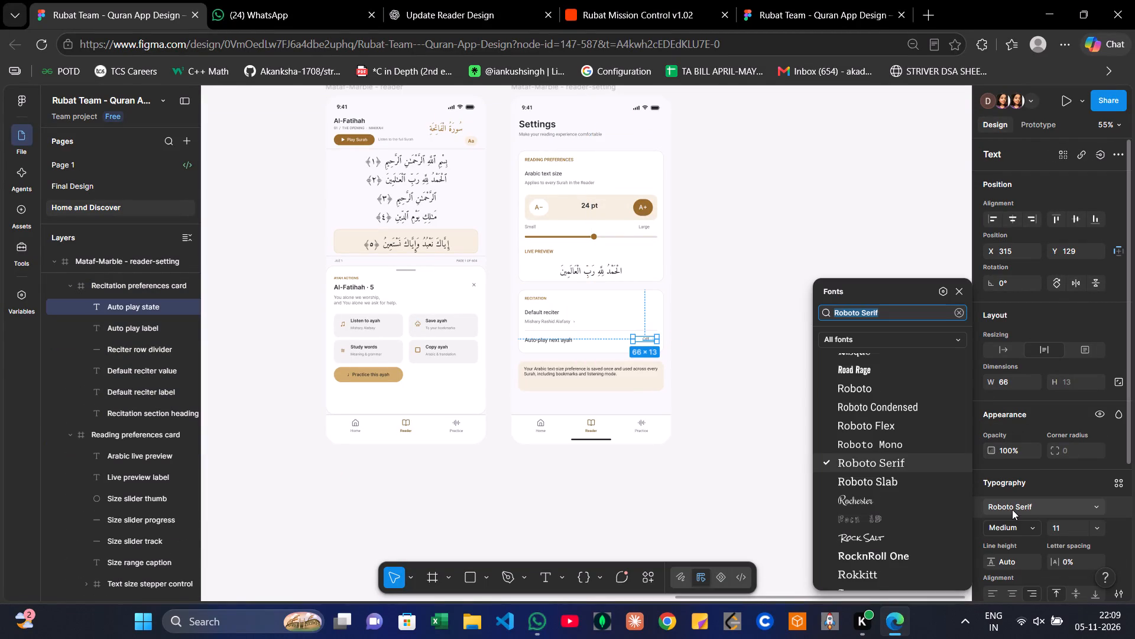
left_click(896, 386)
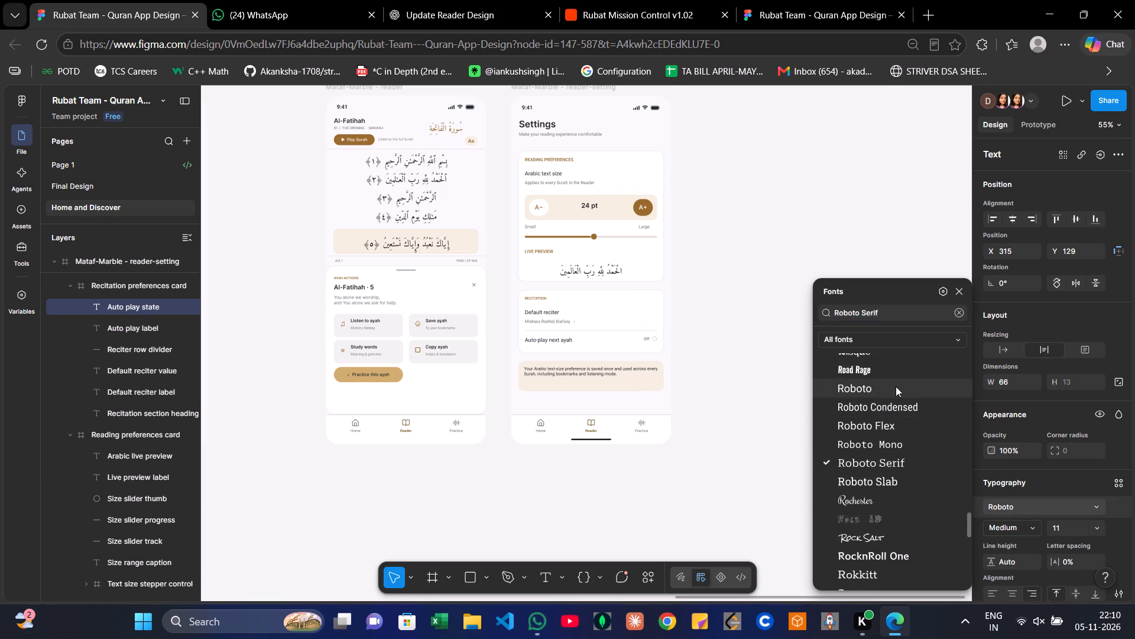
left_click(991, 523)
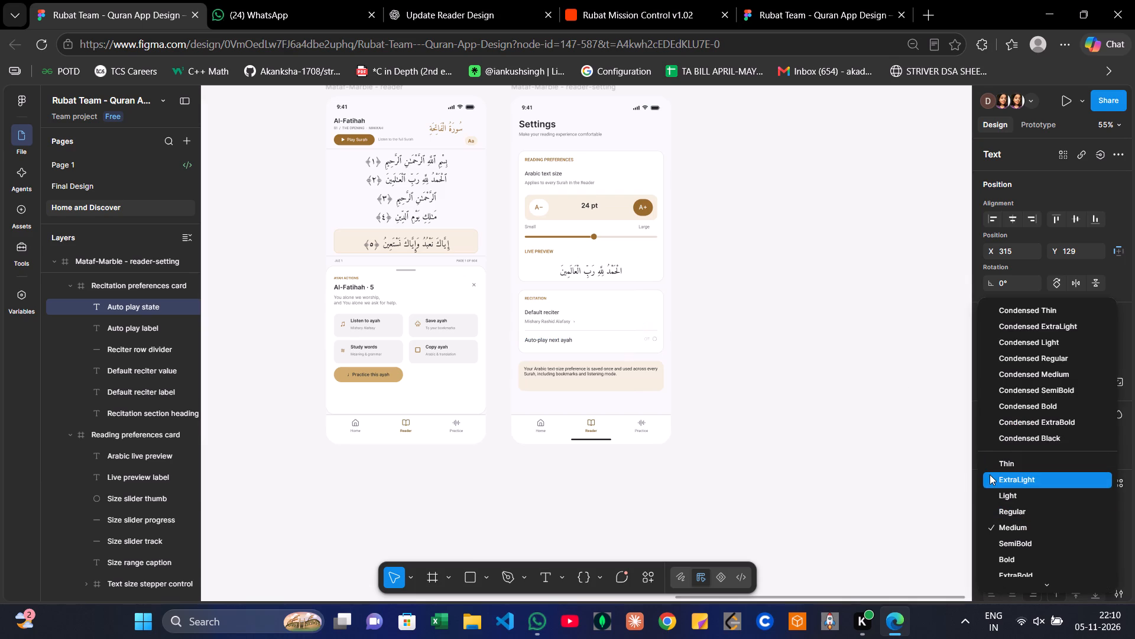
left_click(988, 511)
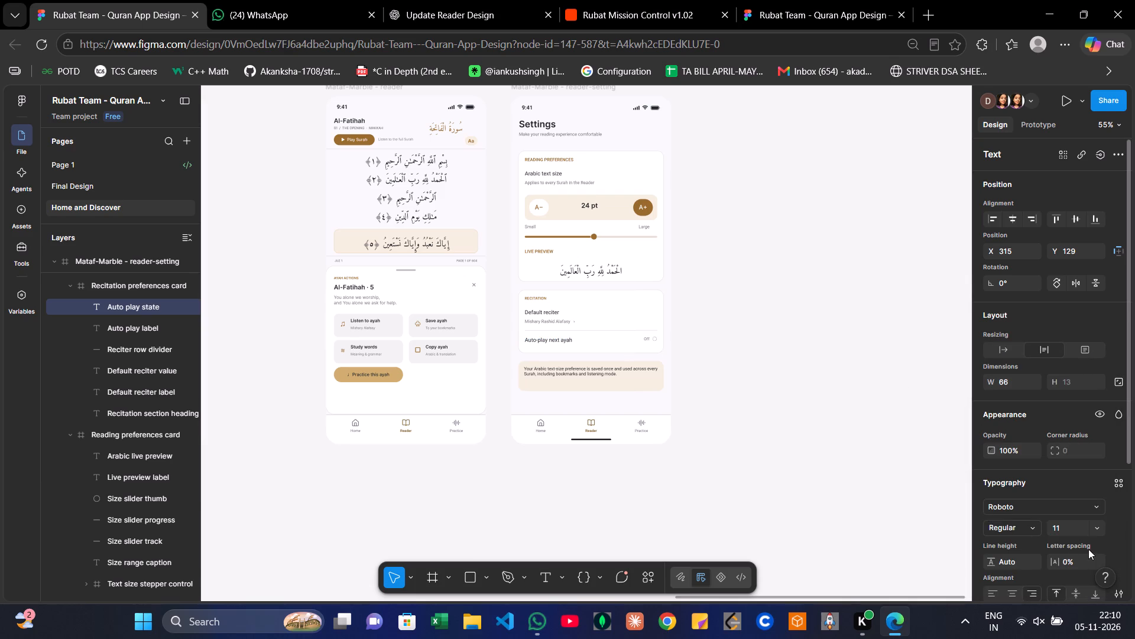
double_click(1069, 532)
type("12")
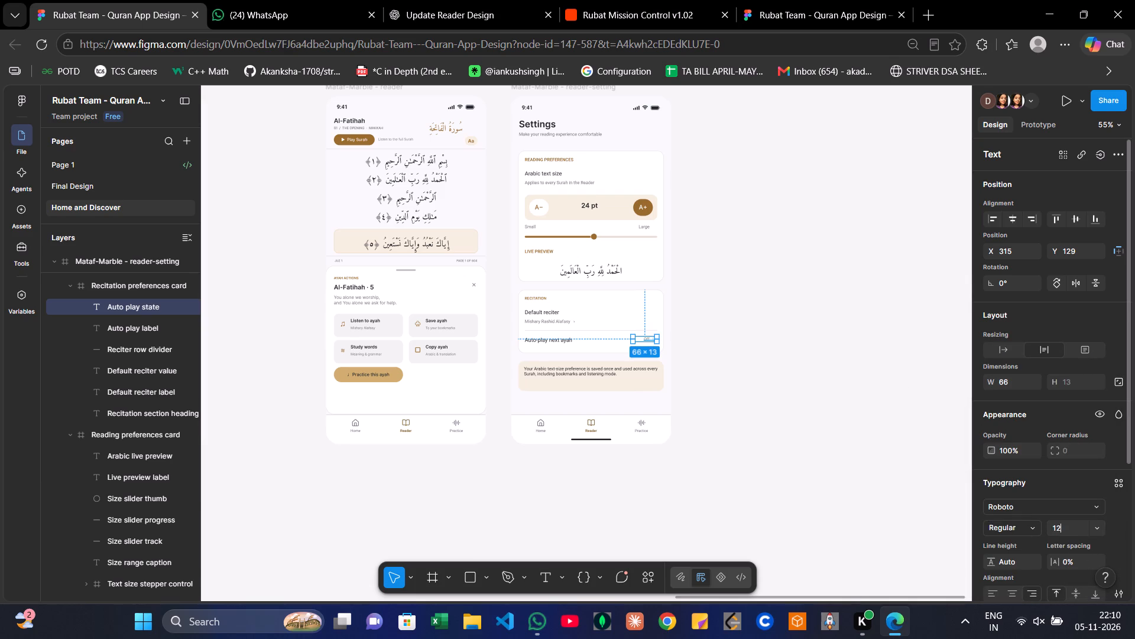
key("Return")
left_click(790, 344)
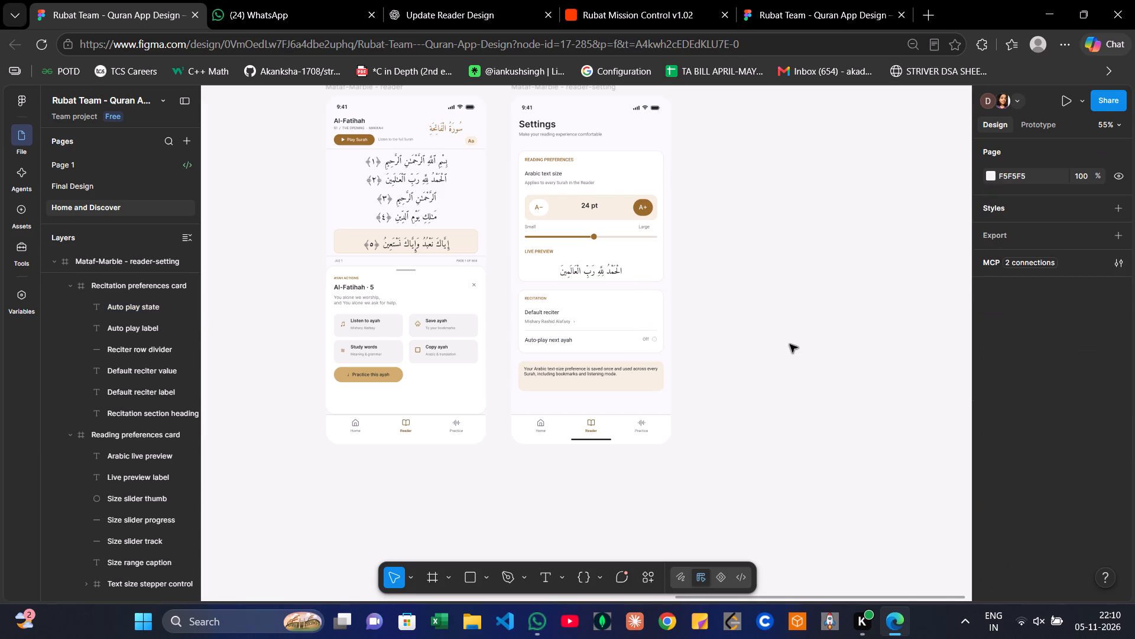
Inspect the typography of the "Settings" page title on Page 1's Mataf-Marble - Settings screen, and return to the reader-setting screen.
scroll(790, 344, "up", 1)
left_click(772, 0)
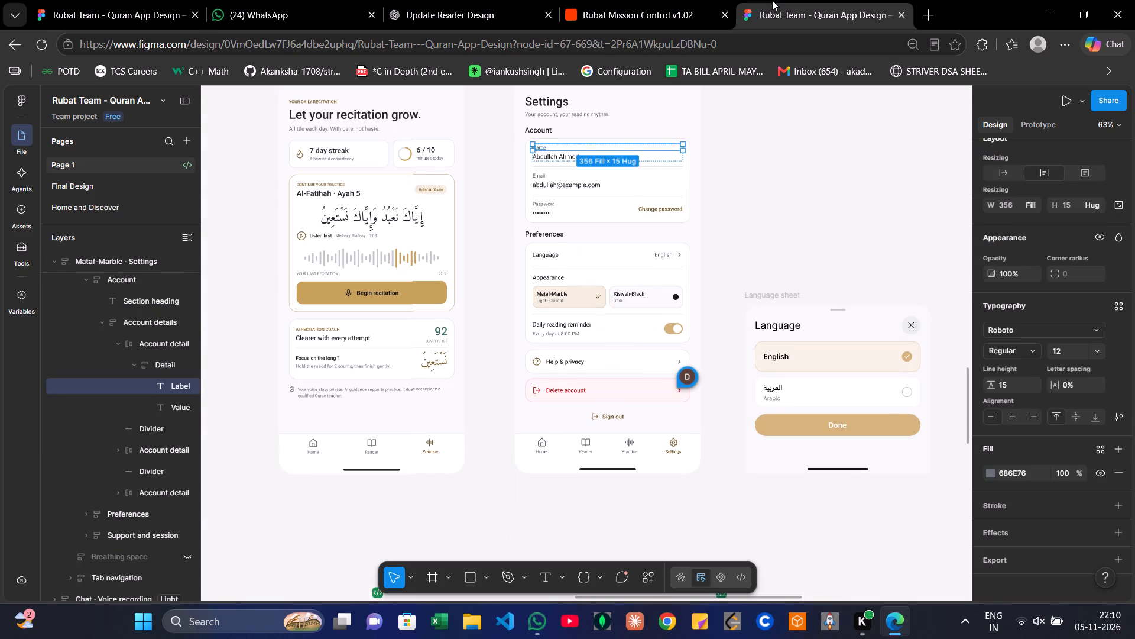
double_click(565, 104)
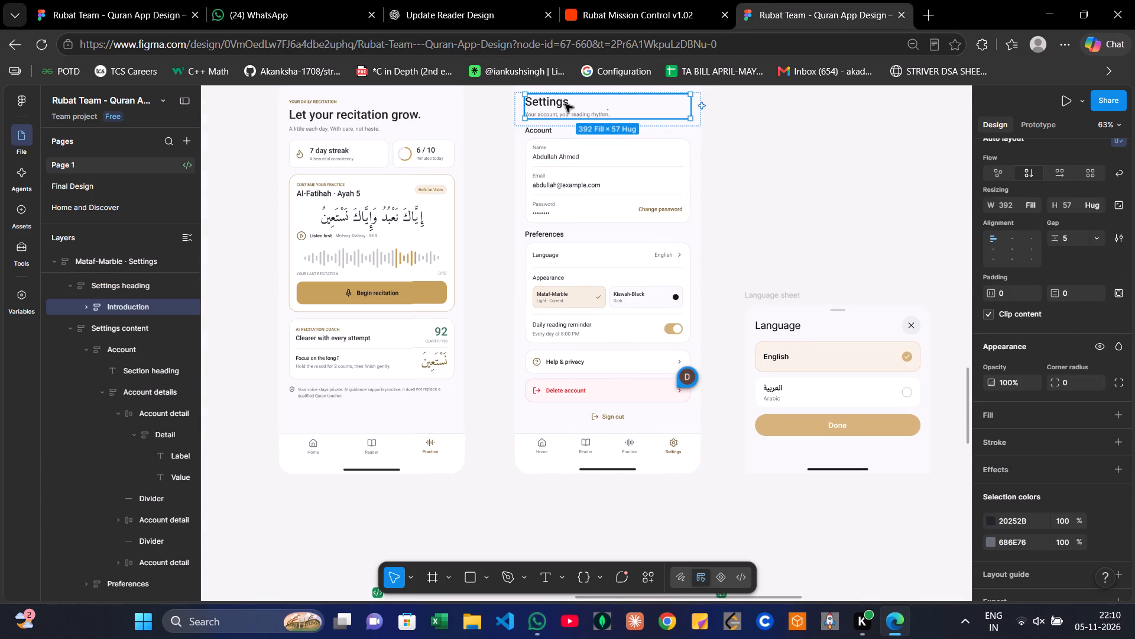
double_click(565, 104)
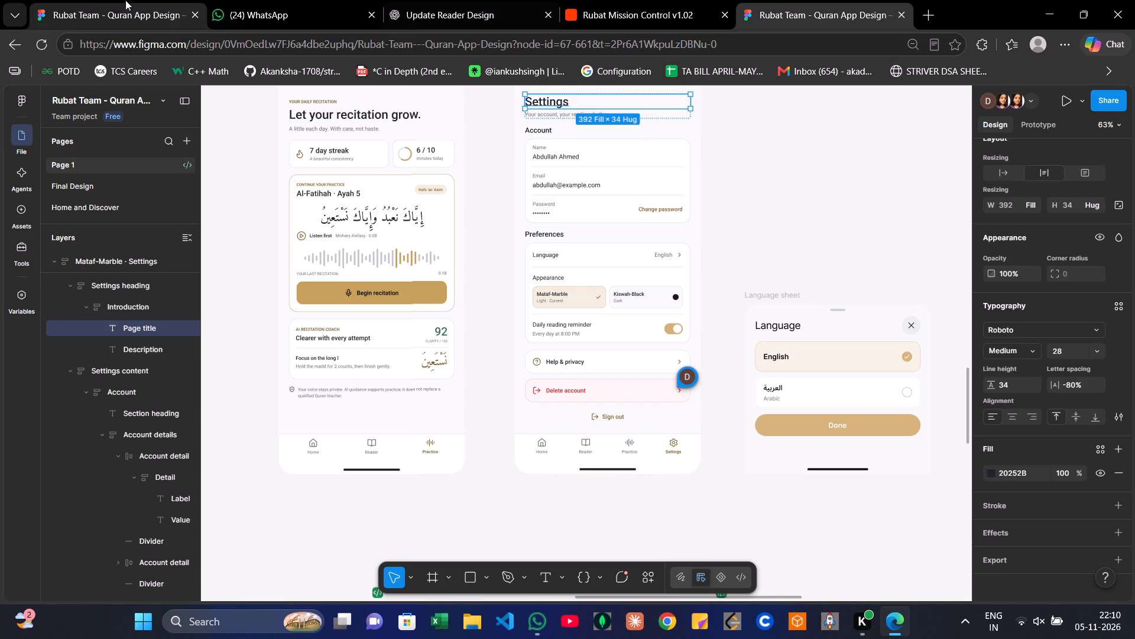
left_click(106, 0)
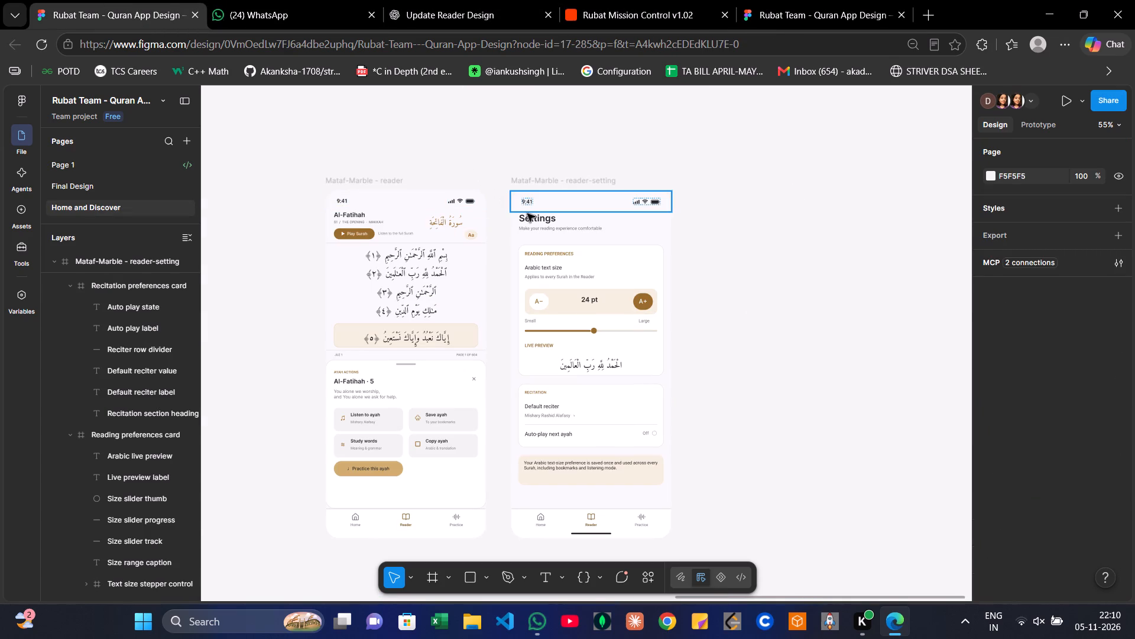
Set the "Settings" page title on the reader-setting screen to Roboto Medium, size 28.
triple_click(527, 217)
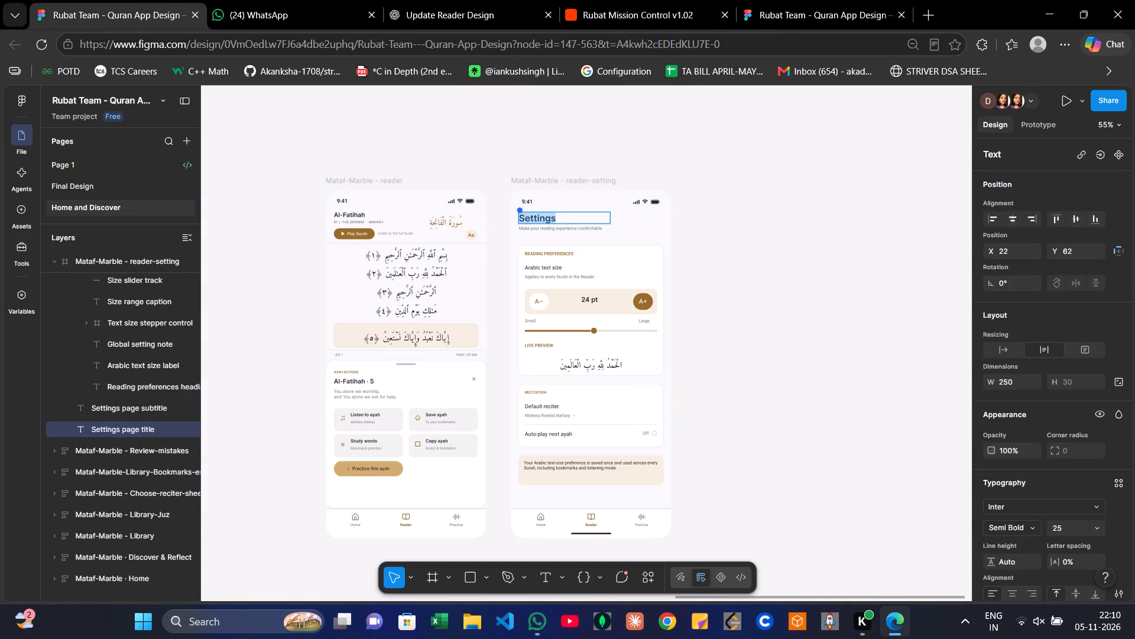
left_click(1022, 499)
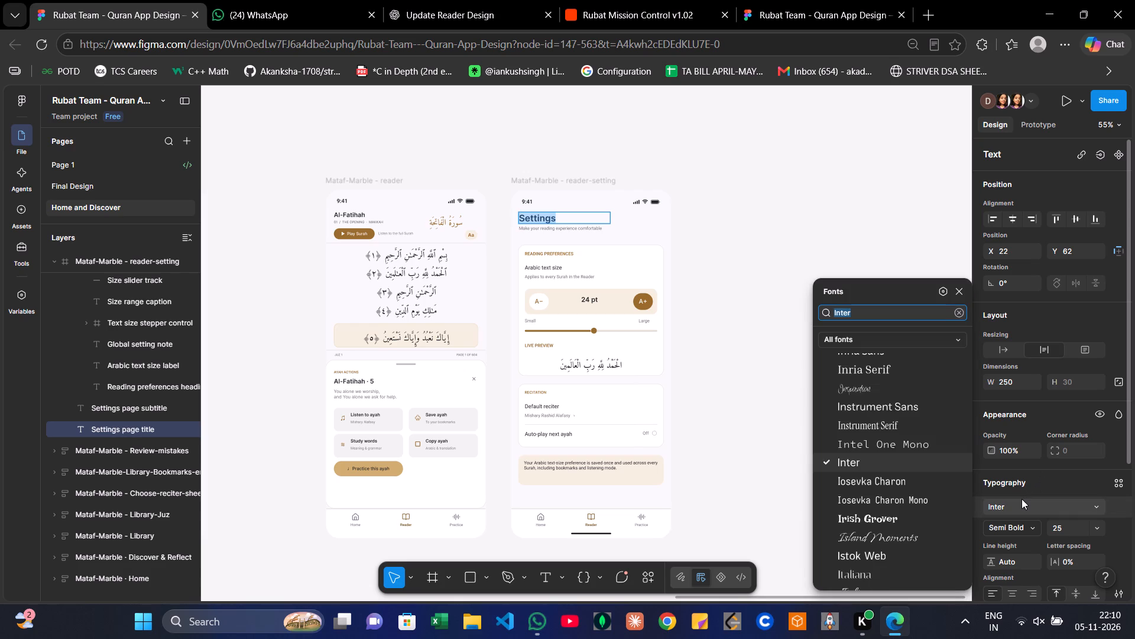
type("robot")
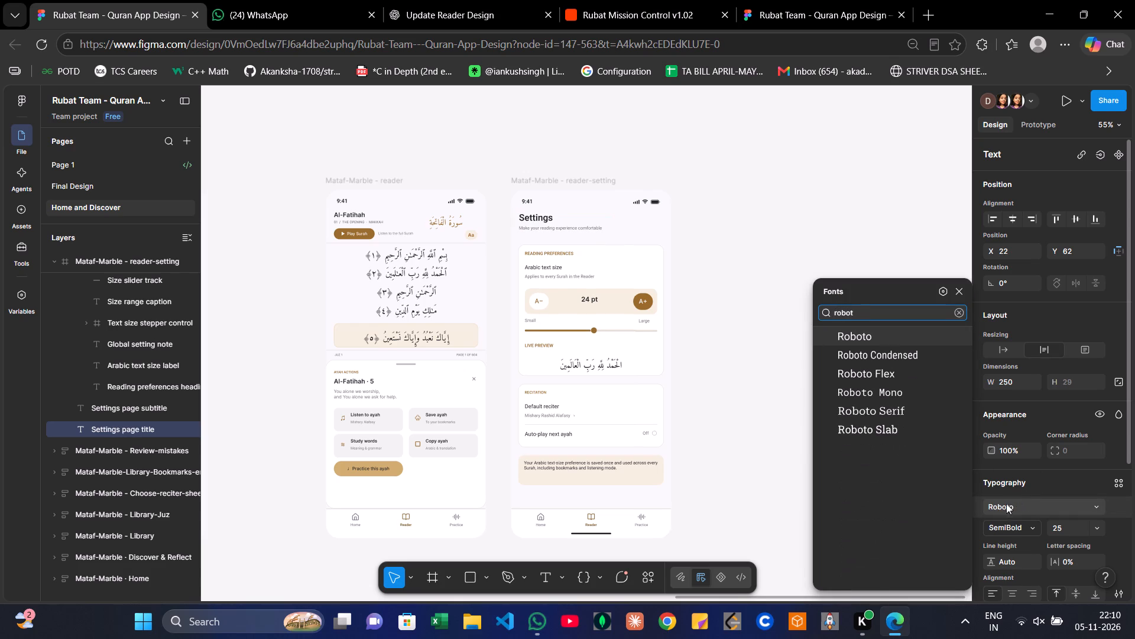
left_click(929, 324)
left_click(906, 335)
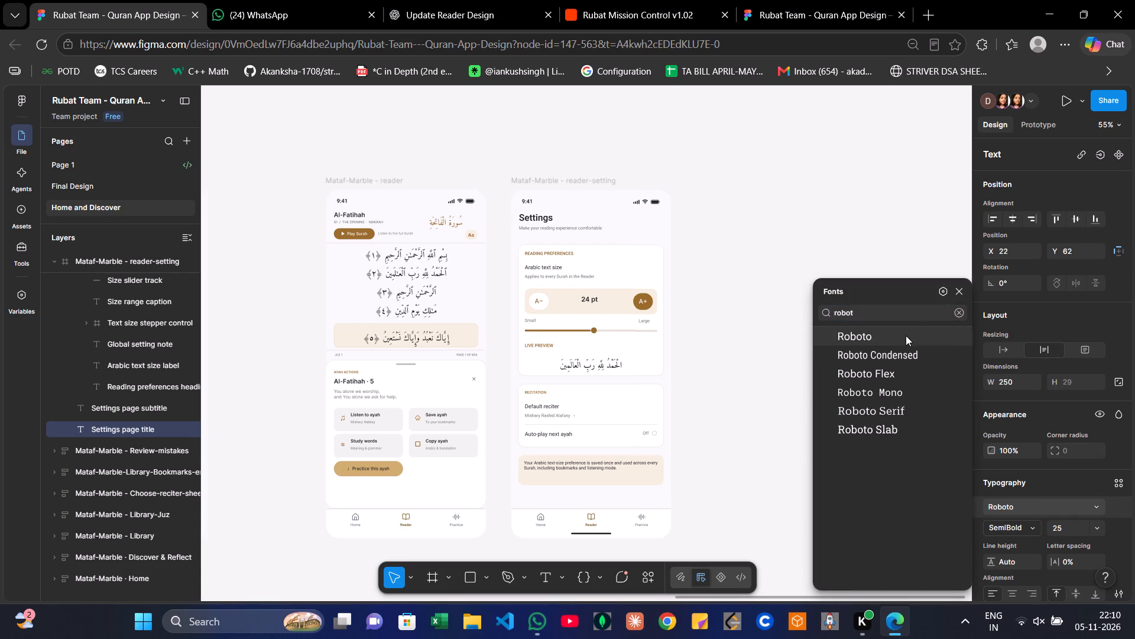
left_click(1029, 532)
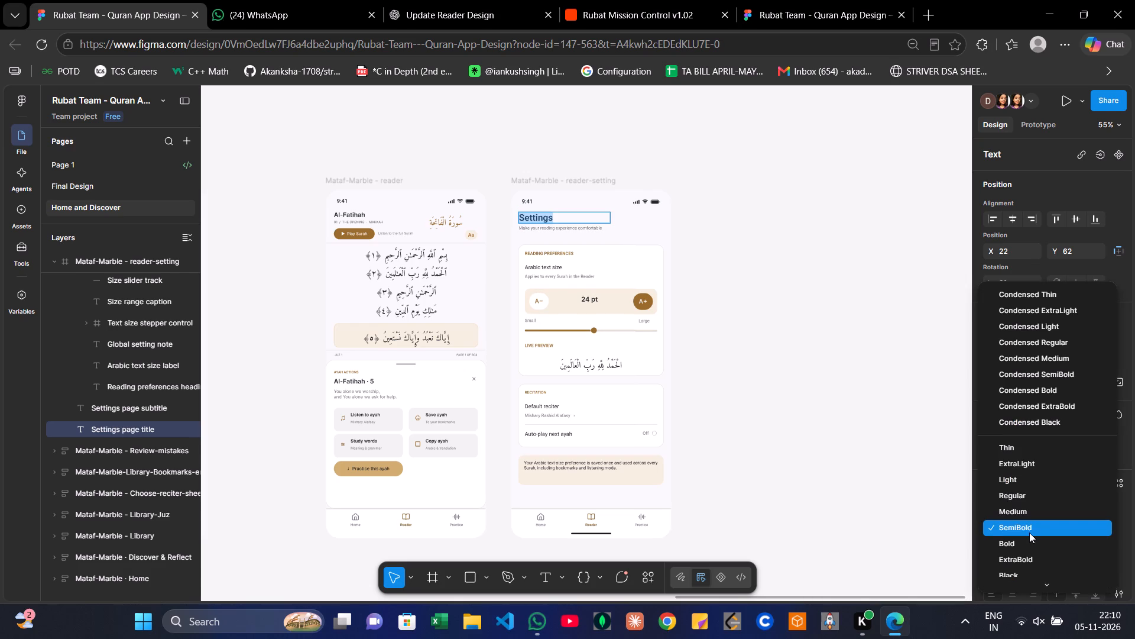
left_click(1024, 503)
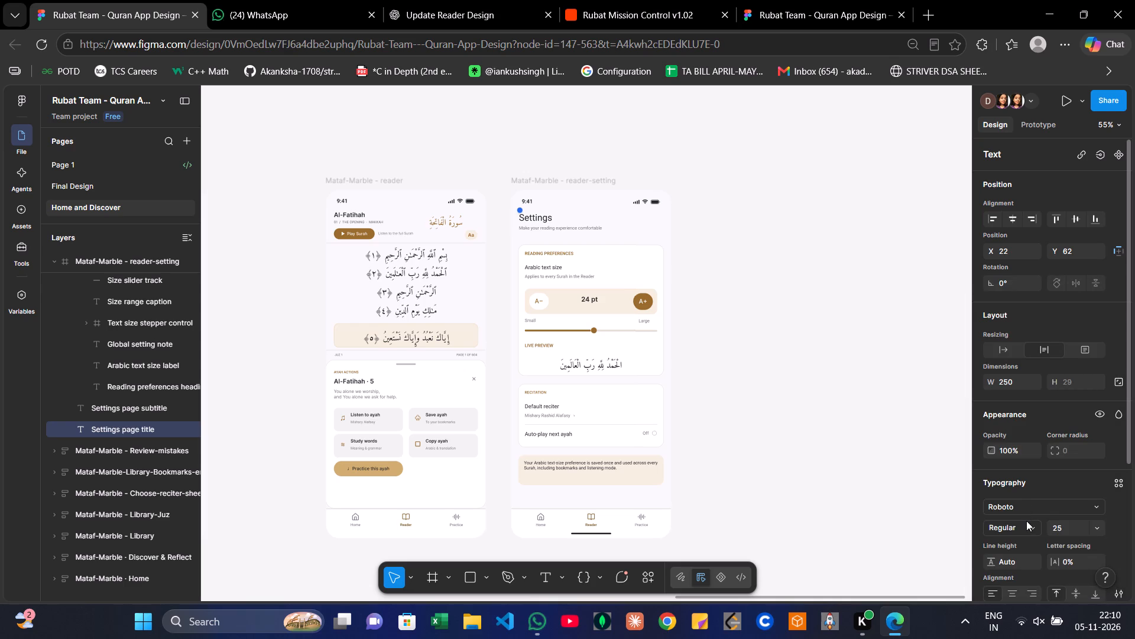
left_click(1024, 523)
left_click(1014, 537)
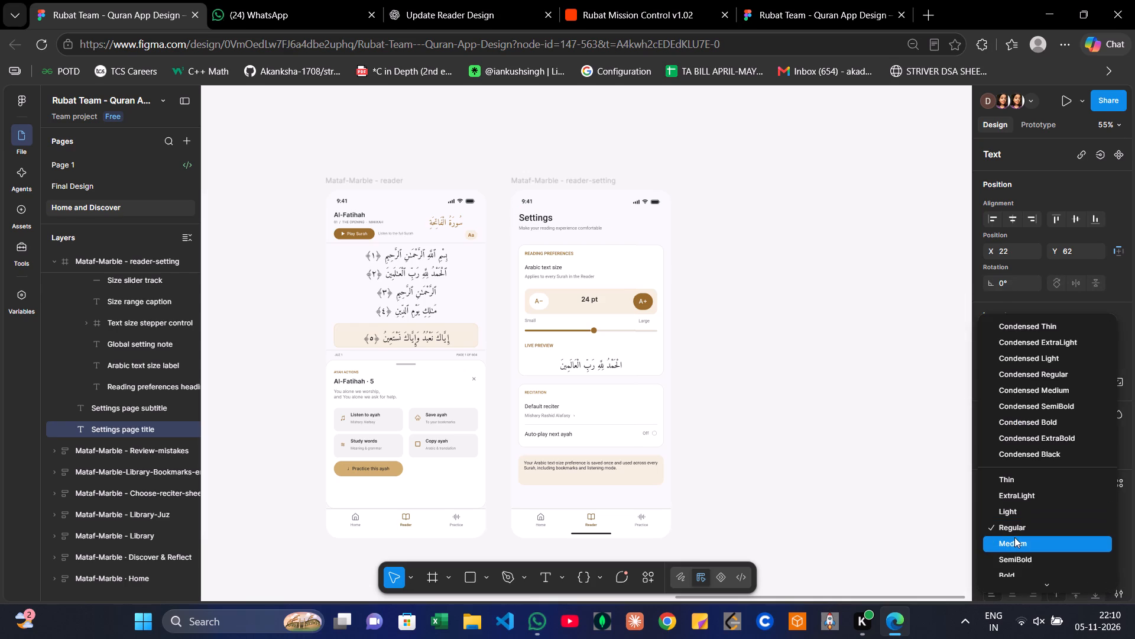
double_click(1059, 531)
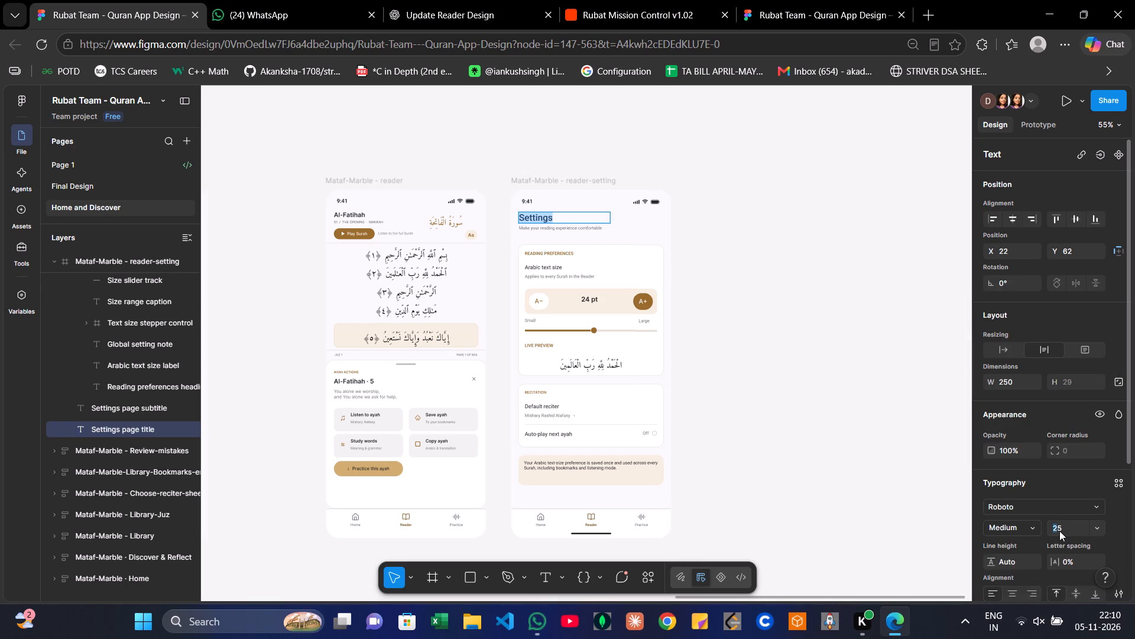
key("Right")
key("Right")
key("BackSpace")
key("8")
key("Return")
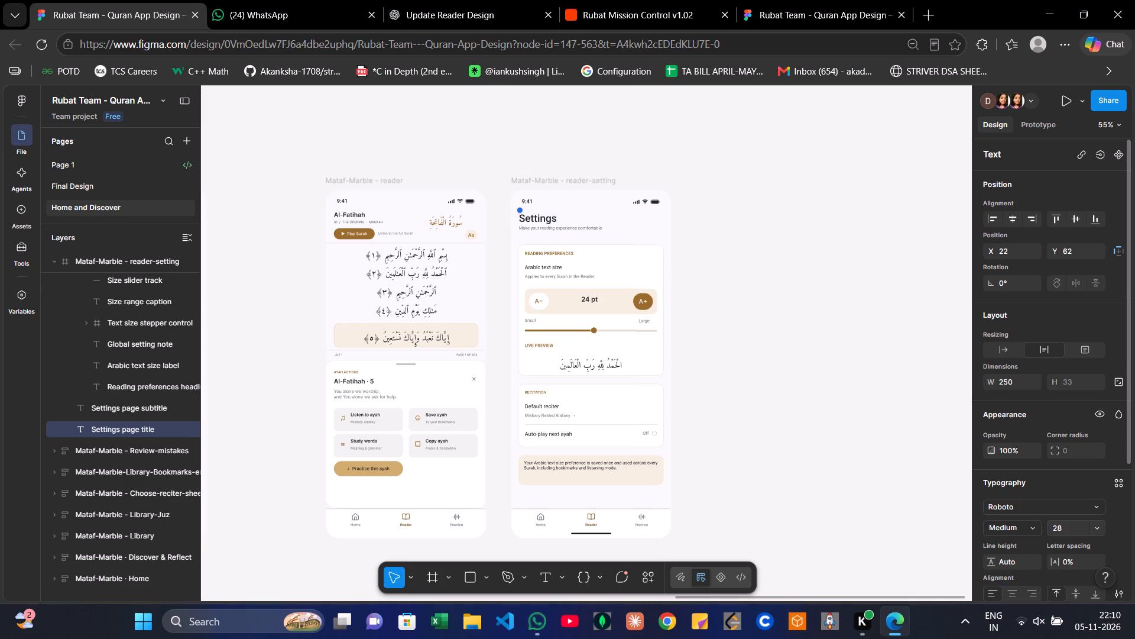
left_click(842, 362)
scroll(842, 362, "left", 1)
left_click(842, 362)
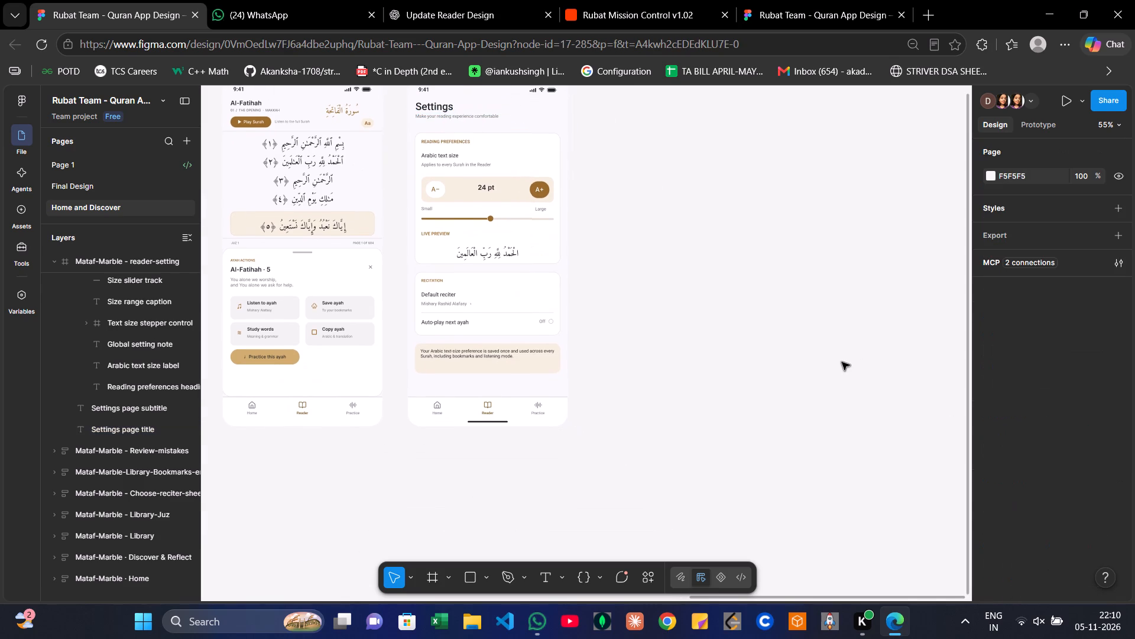
scroll(842, 362, "up", 1)
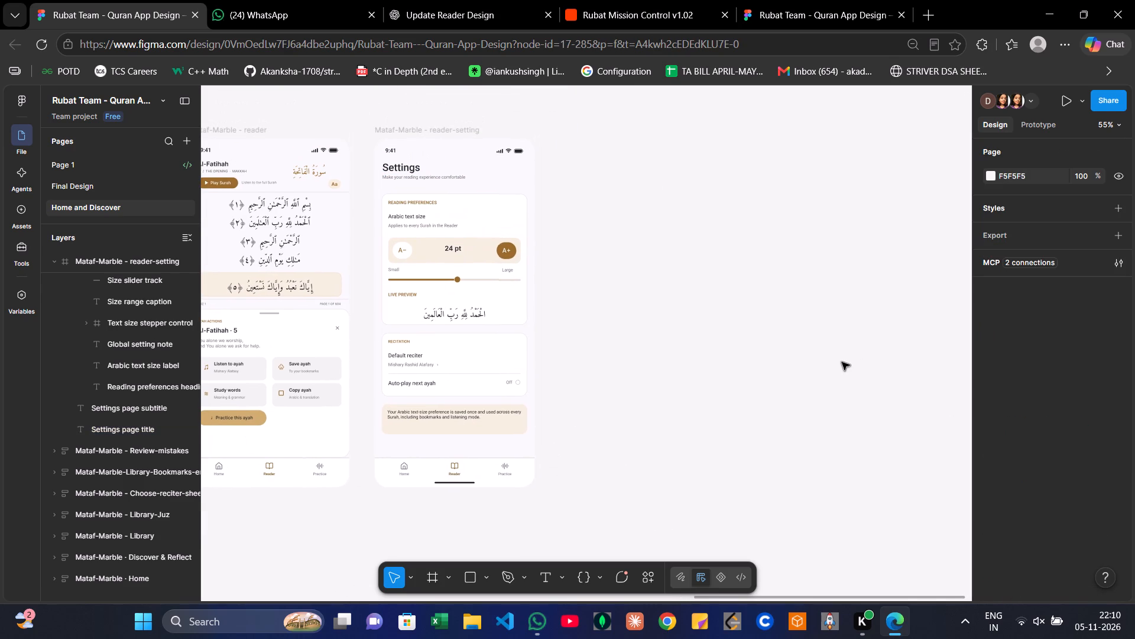